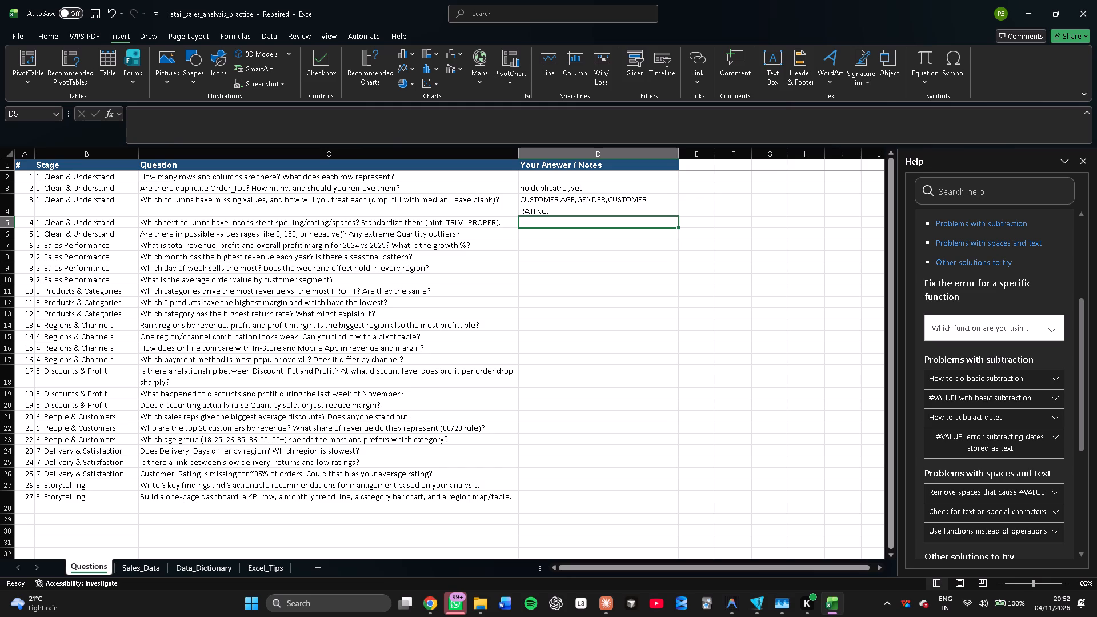
Switch to the Sales_Data sheet.
{"action": "left_click", "coordinate": [149, 574]}
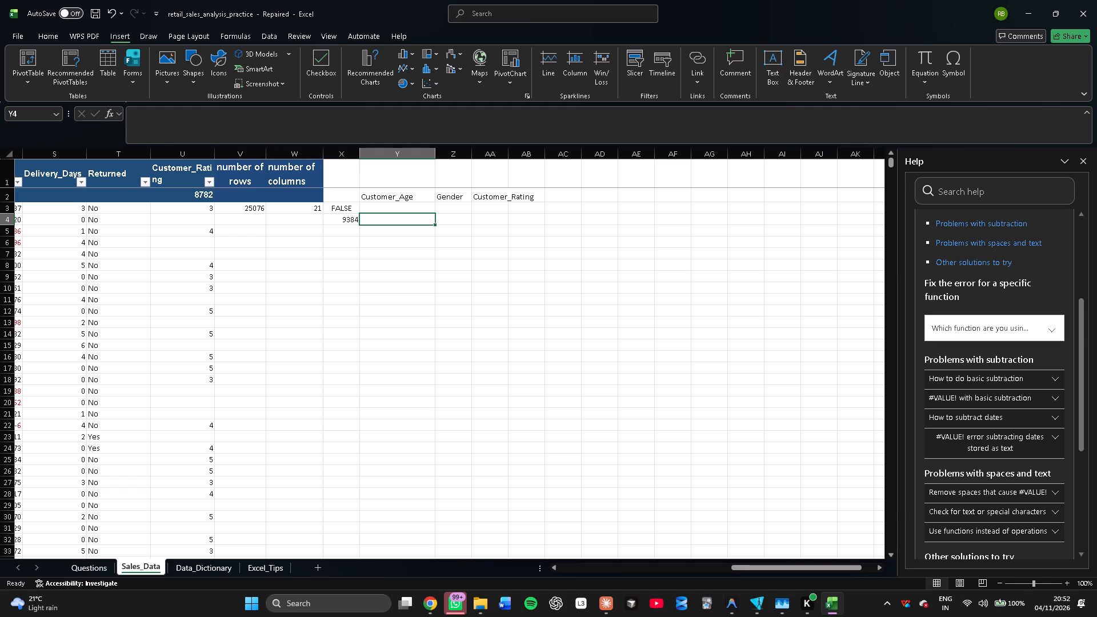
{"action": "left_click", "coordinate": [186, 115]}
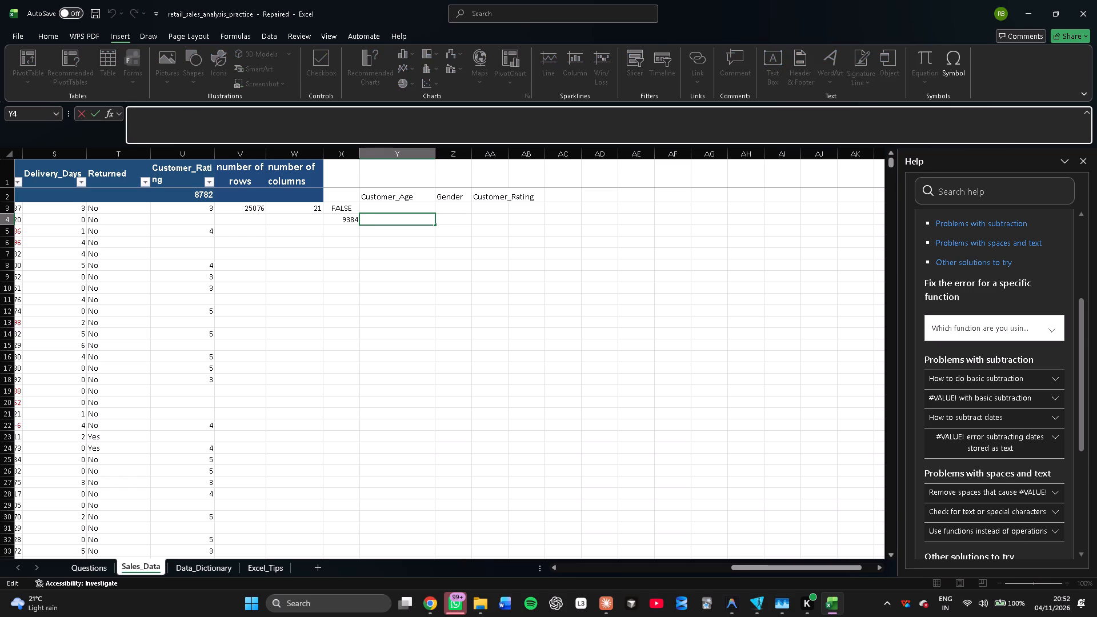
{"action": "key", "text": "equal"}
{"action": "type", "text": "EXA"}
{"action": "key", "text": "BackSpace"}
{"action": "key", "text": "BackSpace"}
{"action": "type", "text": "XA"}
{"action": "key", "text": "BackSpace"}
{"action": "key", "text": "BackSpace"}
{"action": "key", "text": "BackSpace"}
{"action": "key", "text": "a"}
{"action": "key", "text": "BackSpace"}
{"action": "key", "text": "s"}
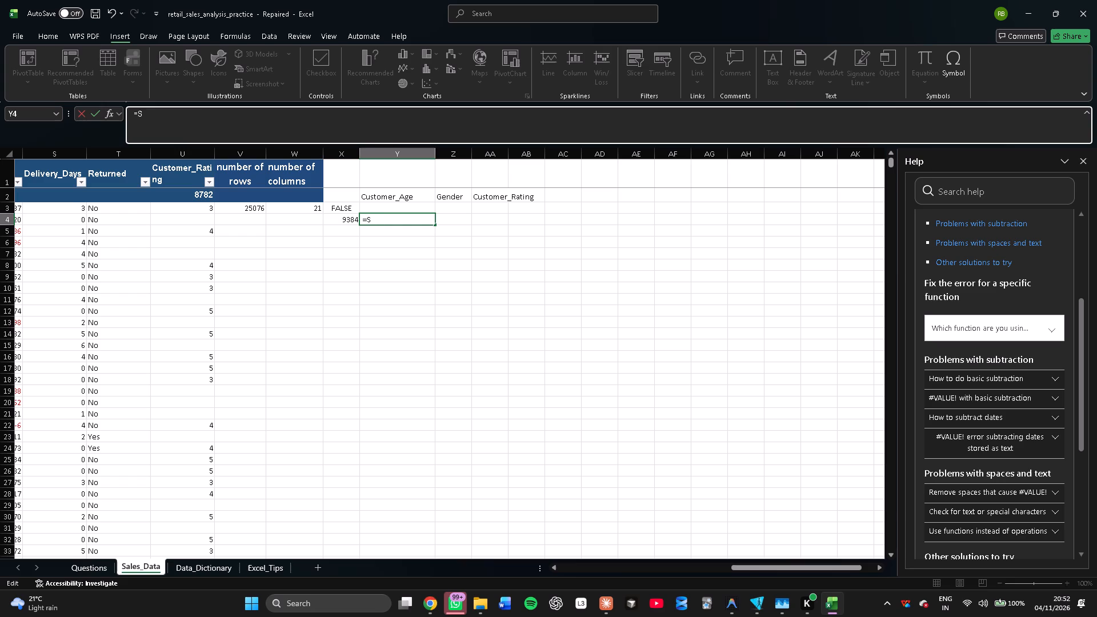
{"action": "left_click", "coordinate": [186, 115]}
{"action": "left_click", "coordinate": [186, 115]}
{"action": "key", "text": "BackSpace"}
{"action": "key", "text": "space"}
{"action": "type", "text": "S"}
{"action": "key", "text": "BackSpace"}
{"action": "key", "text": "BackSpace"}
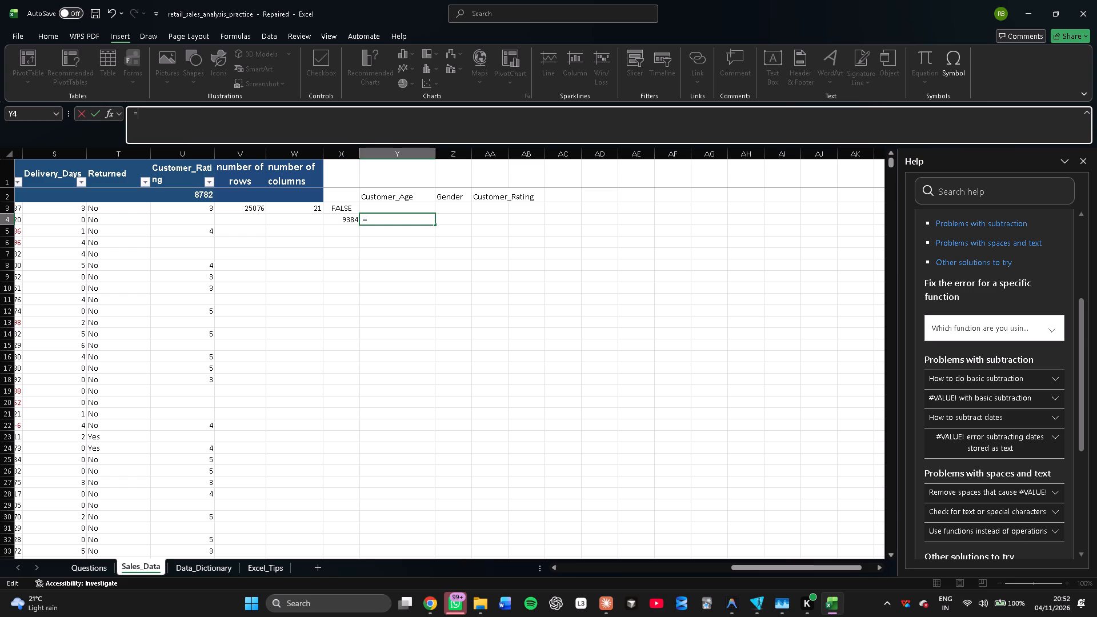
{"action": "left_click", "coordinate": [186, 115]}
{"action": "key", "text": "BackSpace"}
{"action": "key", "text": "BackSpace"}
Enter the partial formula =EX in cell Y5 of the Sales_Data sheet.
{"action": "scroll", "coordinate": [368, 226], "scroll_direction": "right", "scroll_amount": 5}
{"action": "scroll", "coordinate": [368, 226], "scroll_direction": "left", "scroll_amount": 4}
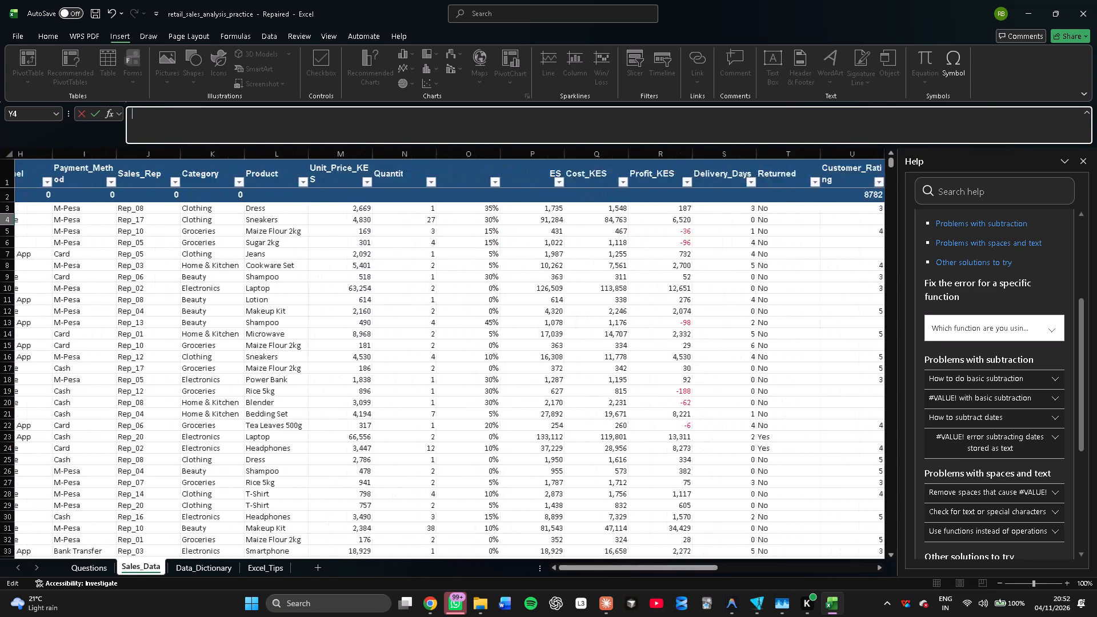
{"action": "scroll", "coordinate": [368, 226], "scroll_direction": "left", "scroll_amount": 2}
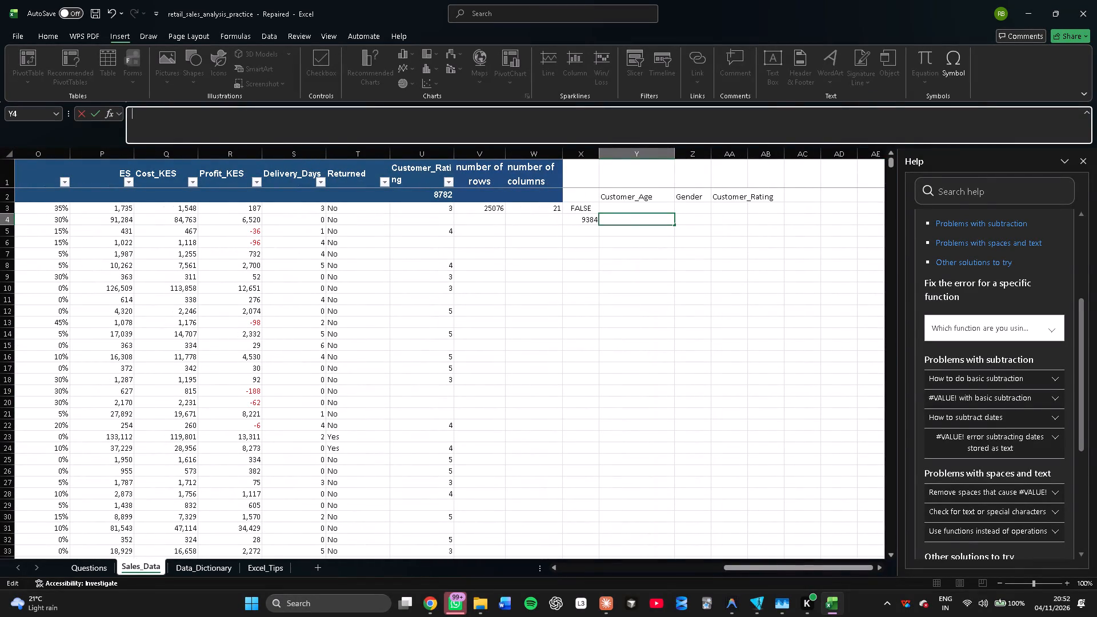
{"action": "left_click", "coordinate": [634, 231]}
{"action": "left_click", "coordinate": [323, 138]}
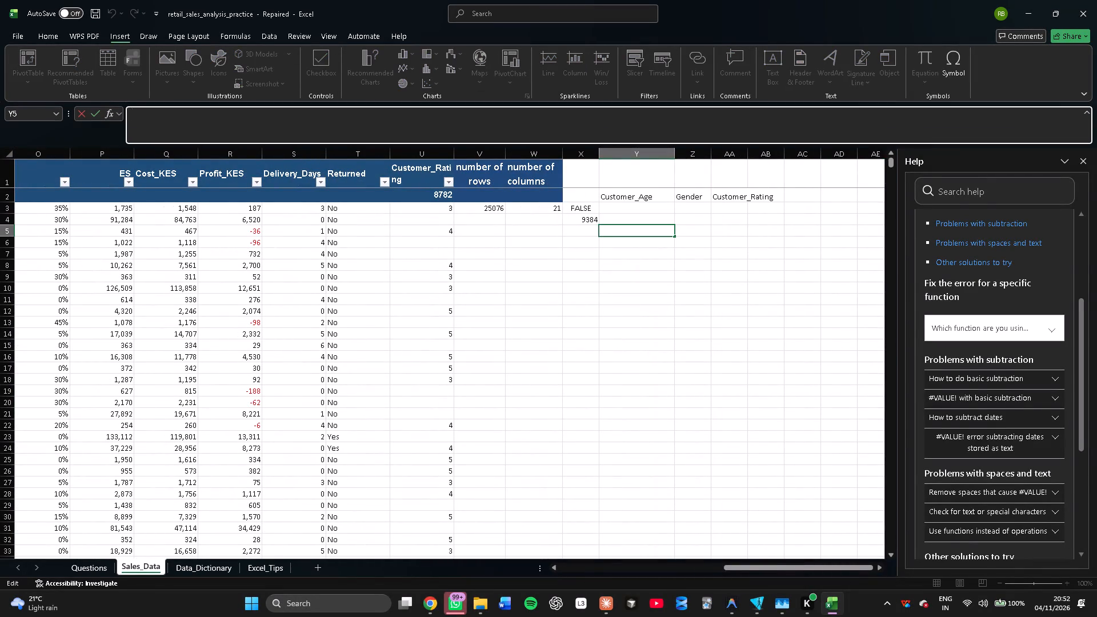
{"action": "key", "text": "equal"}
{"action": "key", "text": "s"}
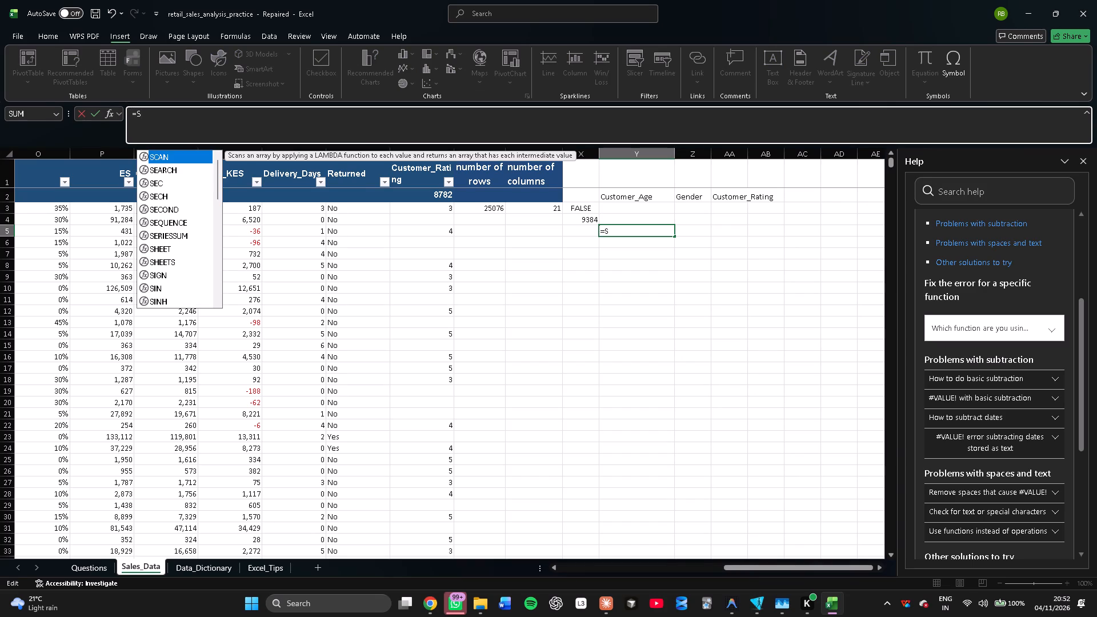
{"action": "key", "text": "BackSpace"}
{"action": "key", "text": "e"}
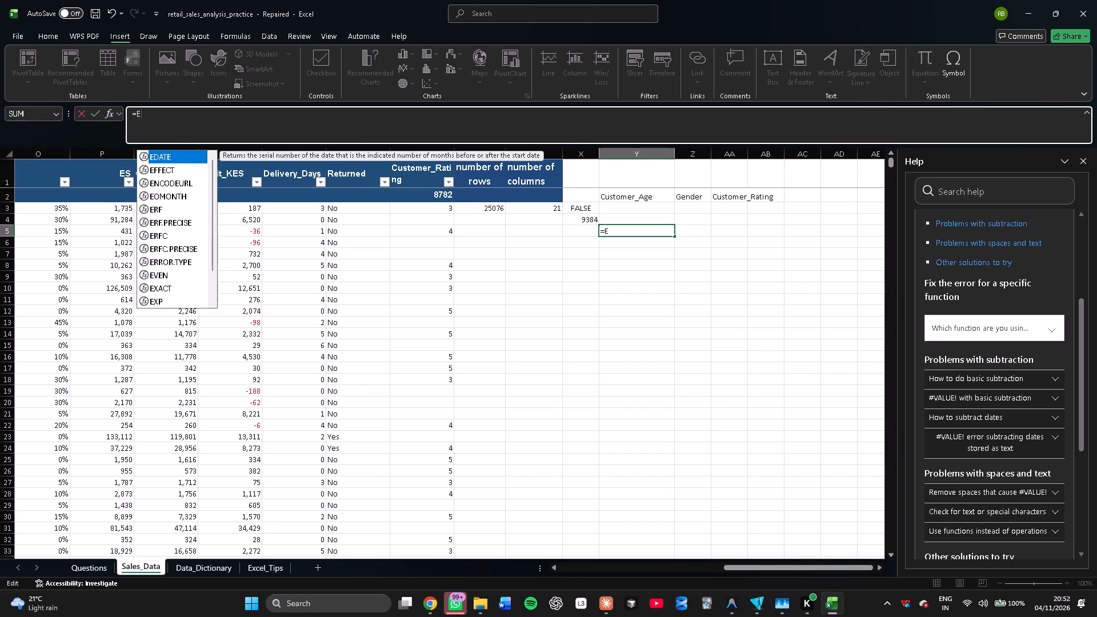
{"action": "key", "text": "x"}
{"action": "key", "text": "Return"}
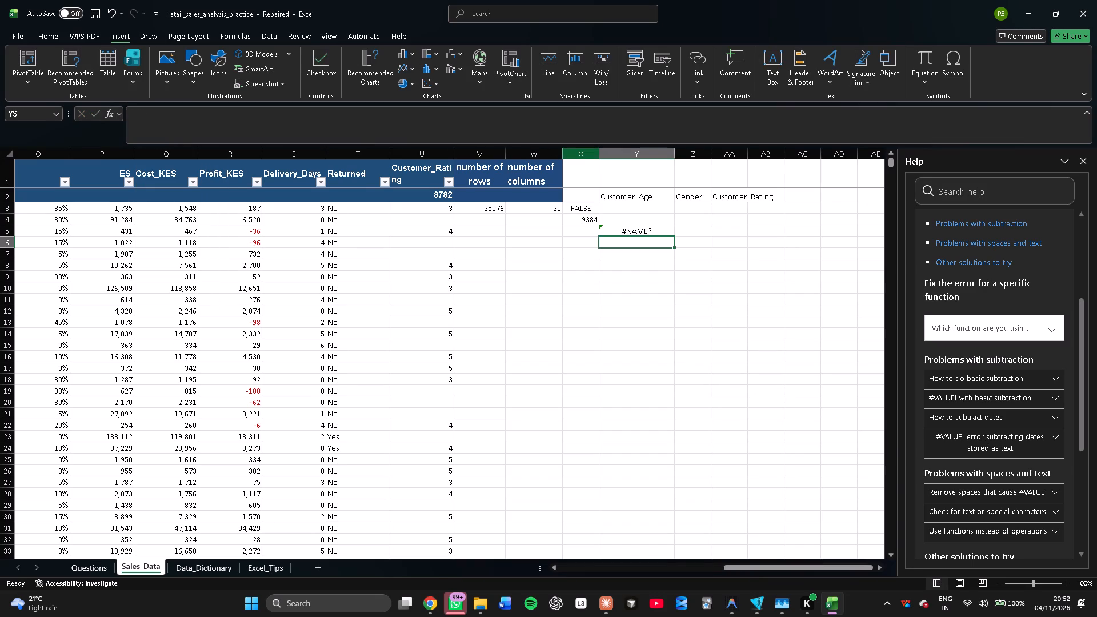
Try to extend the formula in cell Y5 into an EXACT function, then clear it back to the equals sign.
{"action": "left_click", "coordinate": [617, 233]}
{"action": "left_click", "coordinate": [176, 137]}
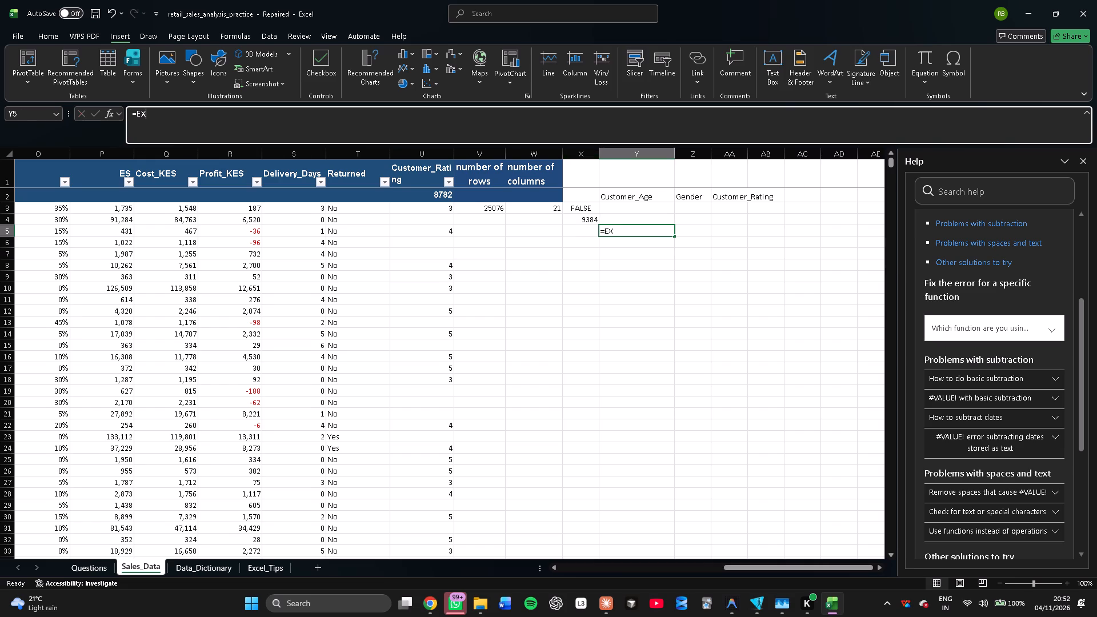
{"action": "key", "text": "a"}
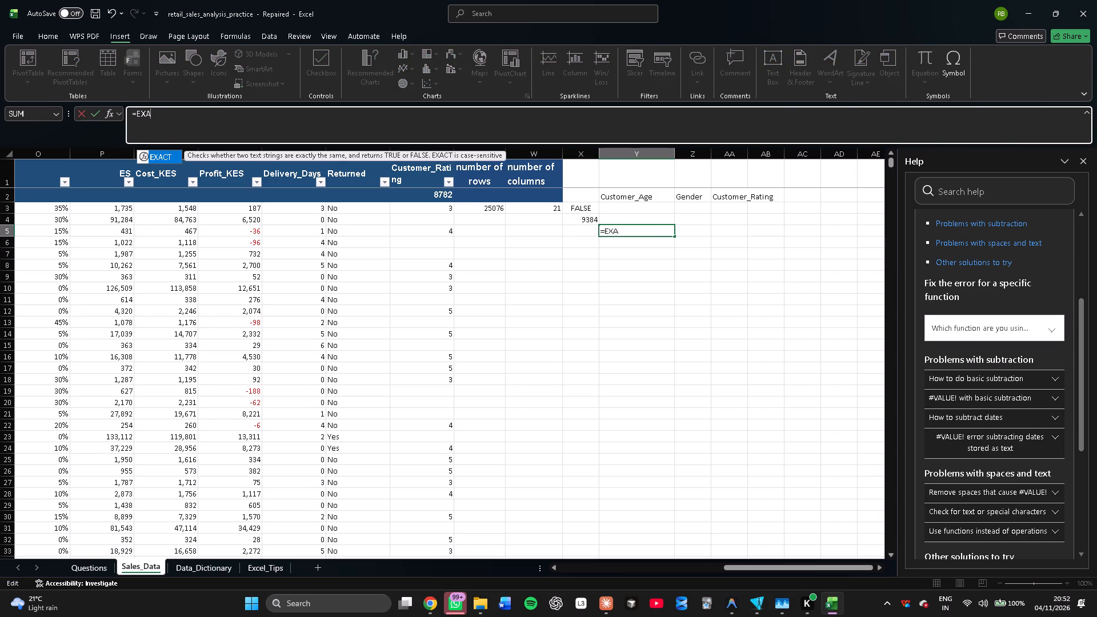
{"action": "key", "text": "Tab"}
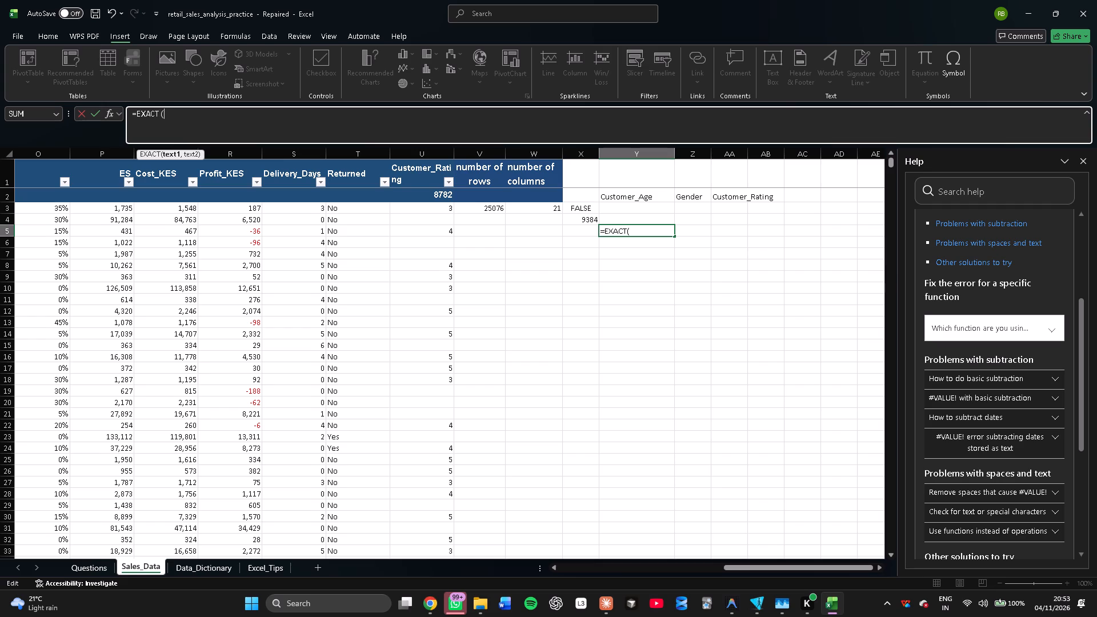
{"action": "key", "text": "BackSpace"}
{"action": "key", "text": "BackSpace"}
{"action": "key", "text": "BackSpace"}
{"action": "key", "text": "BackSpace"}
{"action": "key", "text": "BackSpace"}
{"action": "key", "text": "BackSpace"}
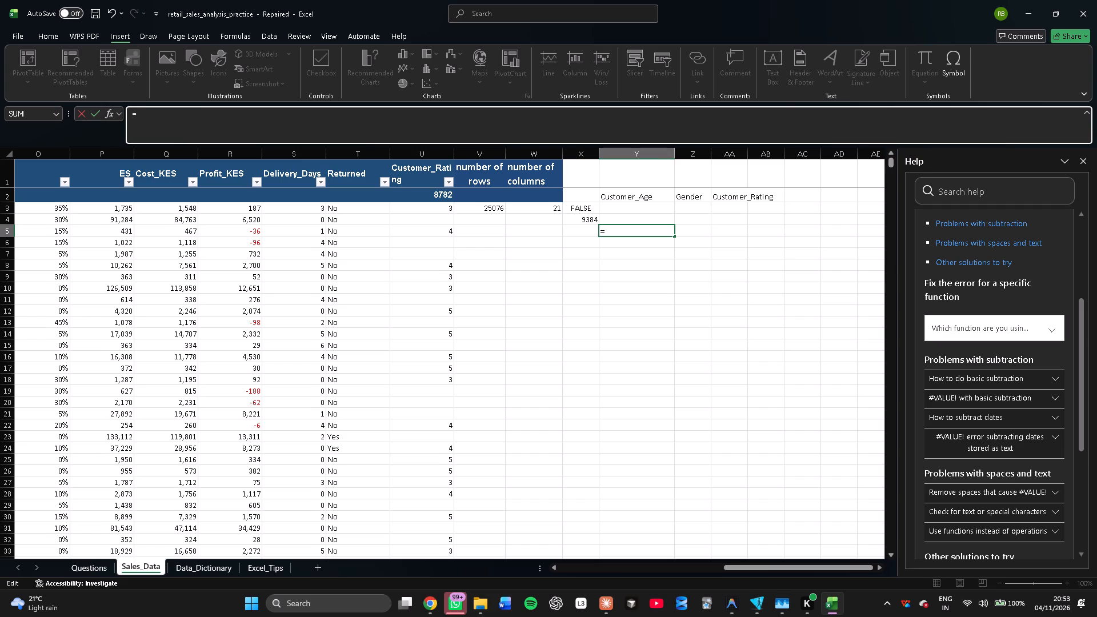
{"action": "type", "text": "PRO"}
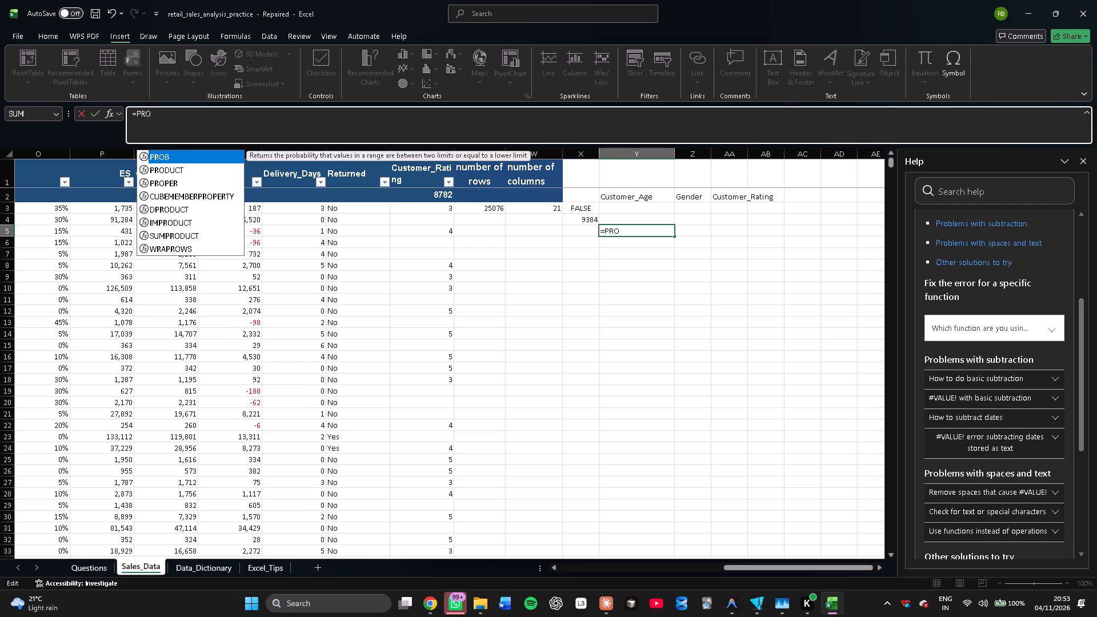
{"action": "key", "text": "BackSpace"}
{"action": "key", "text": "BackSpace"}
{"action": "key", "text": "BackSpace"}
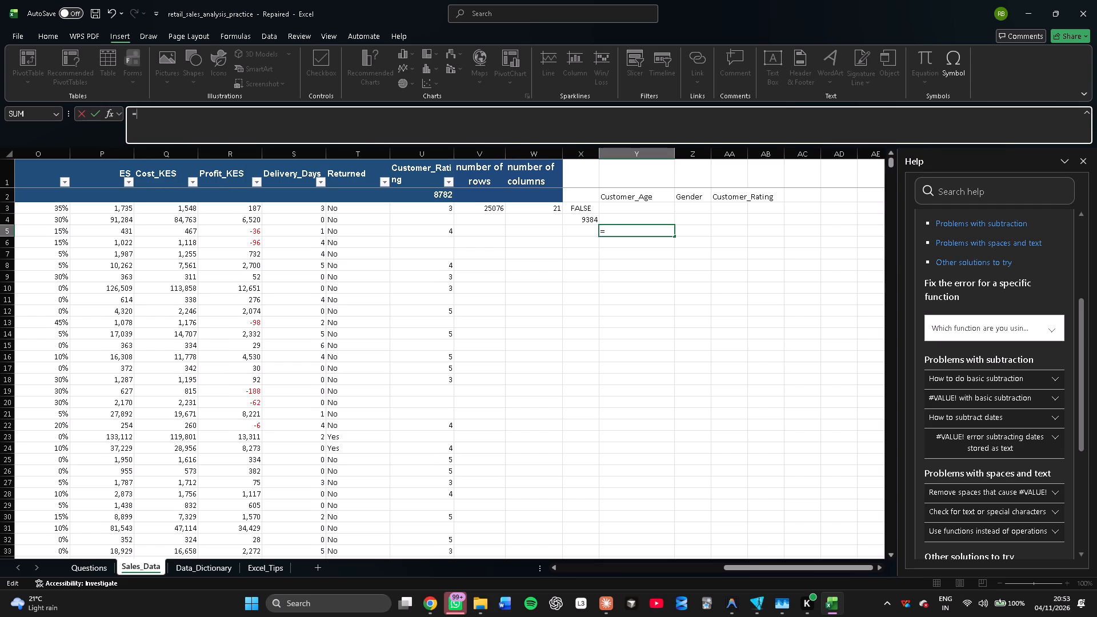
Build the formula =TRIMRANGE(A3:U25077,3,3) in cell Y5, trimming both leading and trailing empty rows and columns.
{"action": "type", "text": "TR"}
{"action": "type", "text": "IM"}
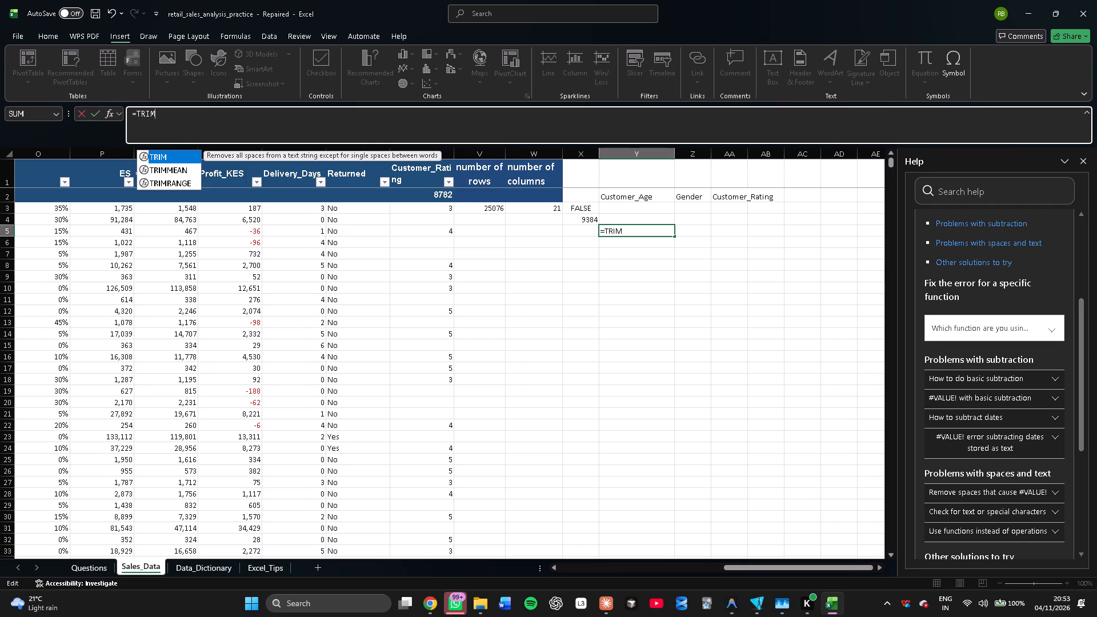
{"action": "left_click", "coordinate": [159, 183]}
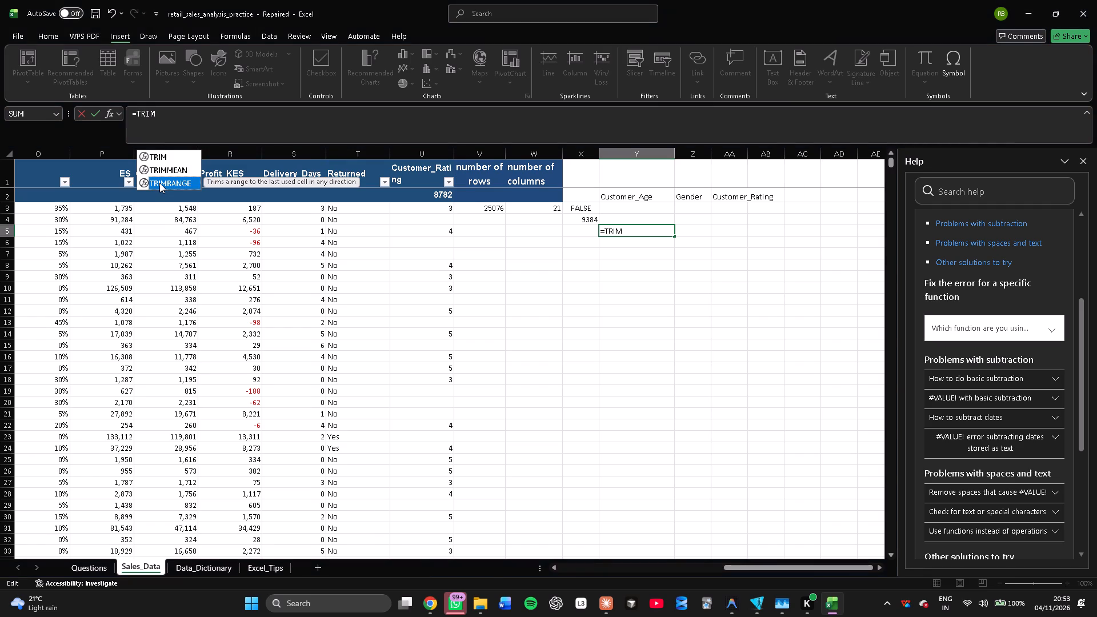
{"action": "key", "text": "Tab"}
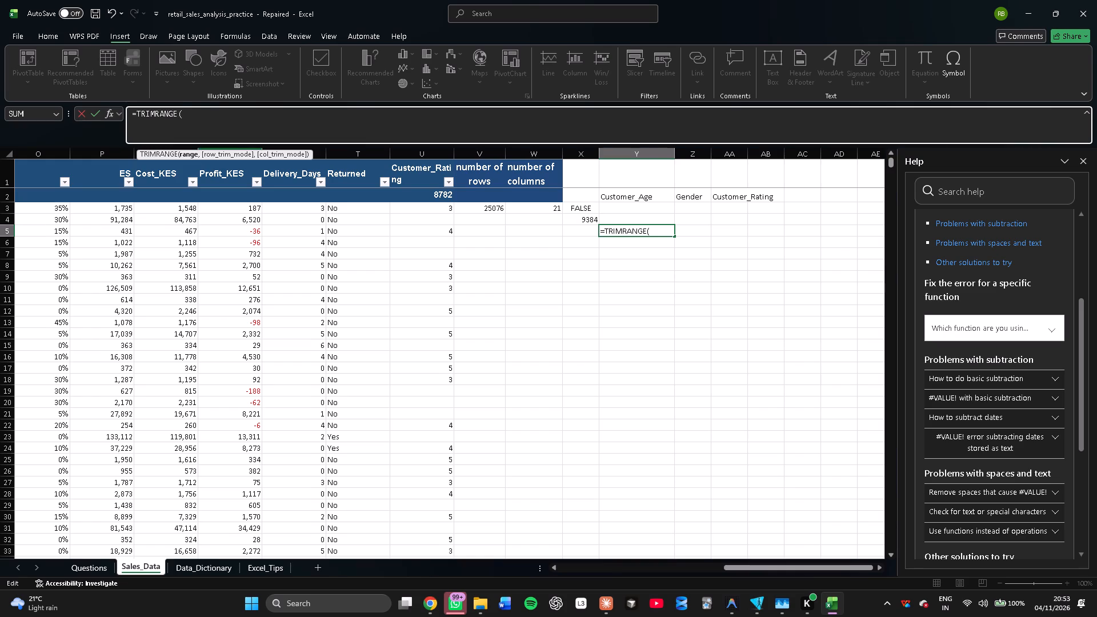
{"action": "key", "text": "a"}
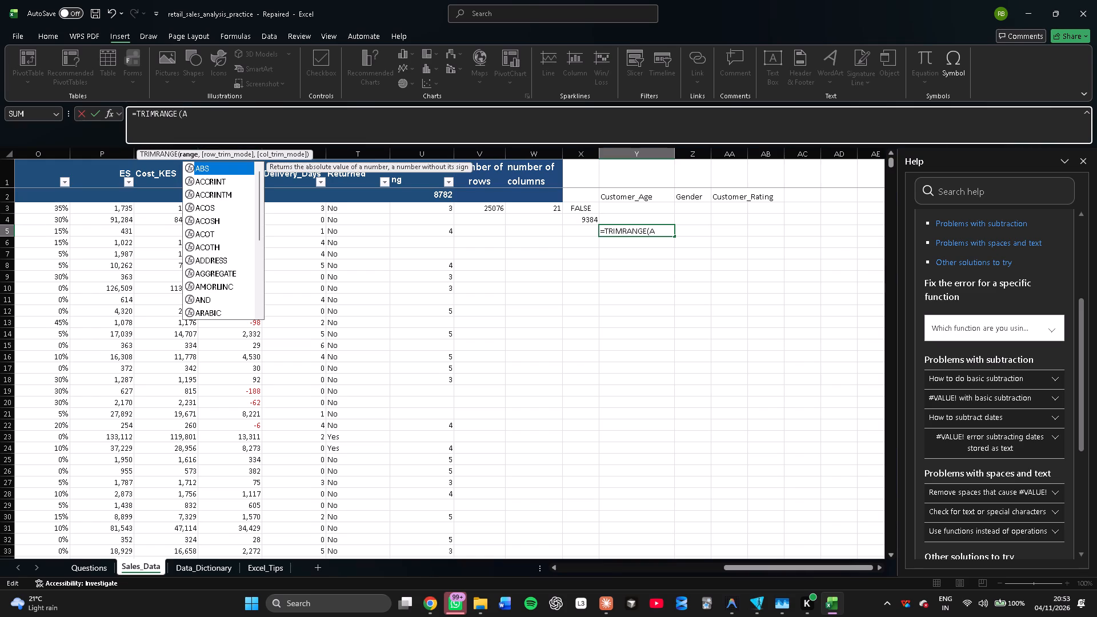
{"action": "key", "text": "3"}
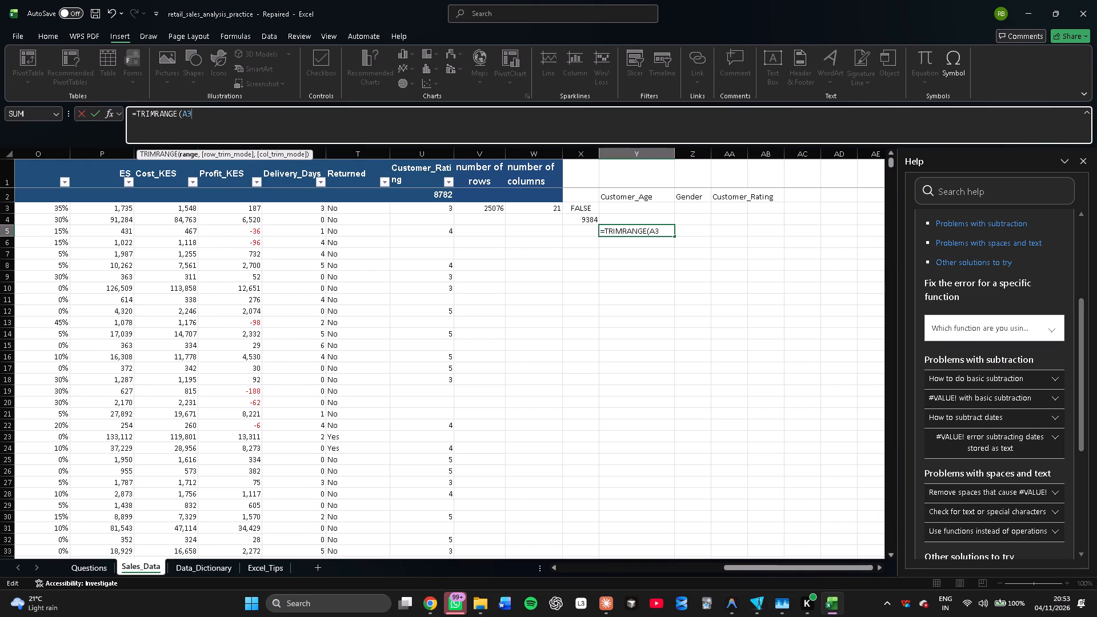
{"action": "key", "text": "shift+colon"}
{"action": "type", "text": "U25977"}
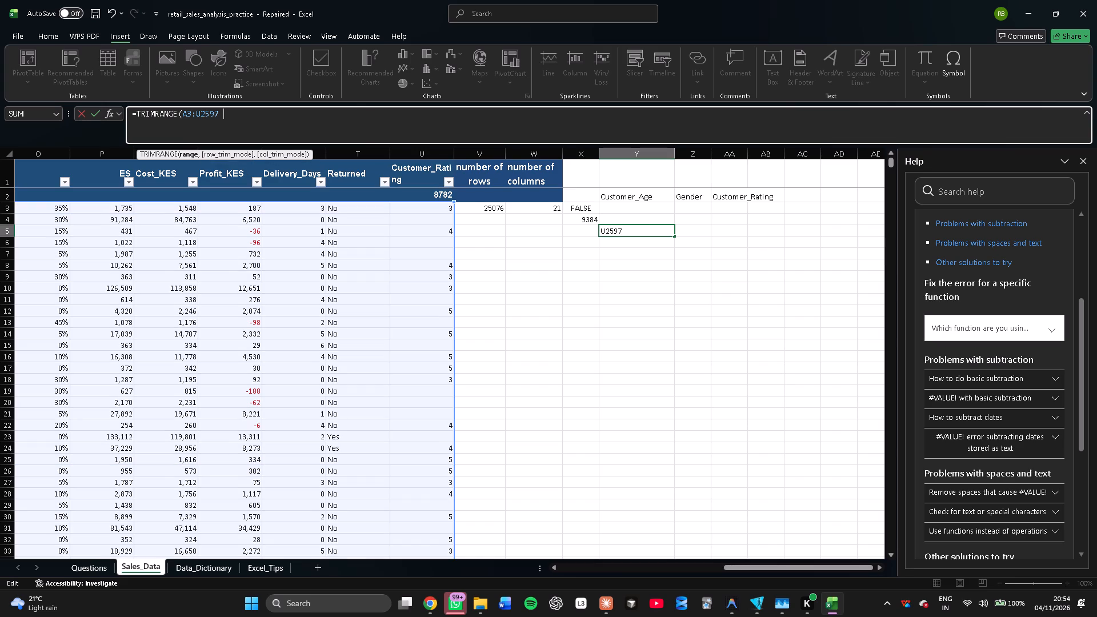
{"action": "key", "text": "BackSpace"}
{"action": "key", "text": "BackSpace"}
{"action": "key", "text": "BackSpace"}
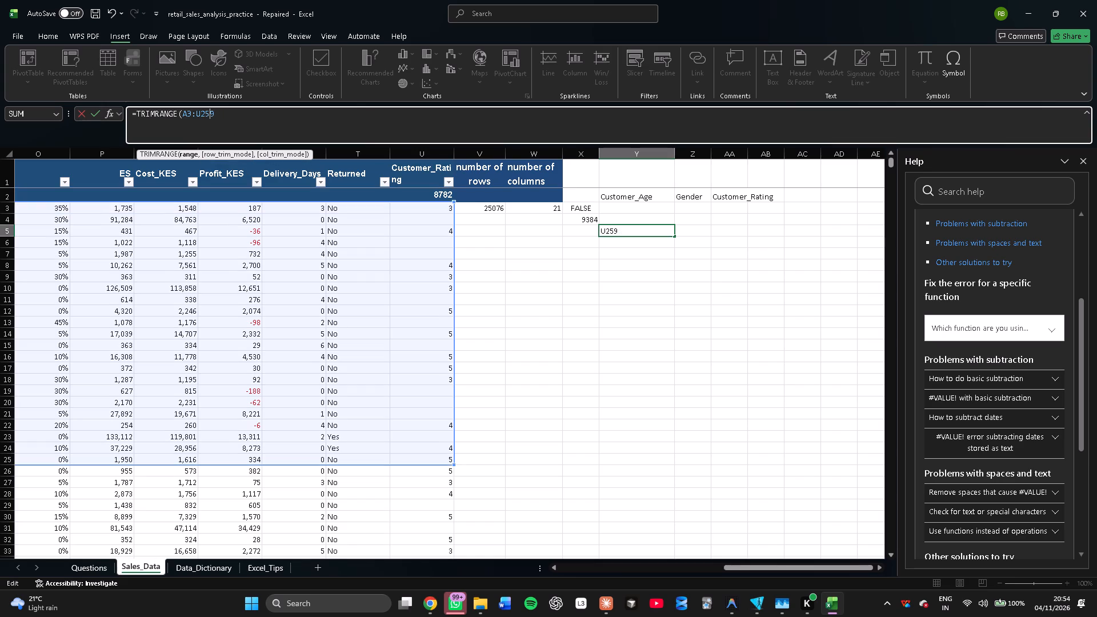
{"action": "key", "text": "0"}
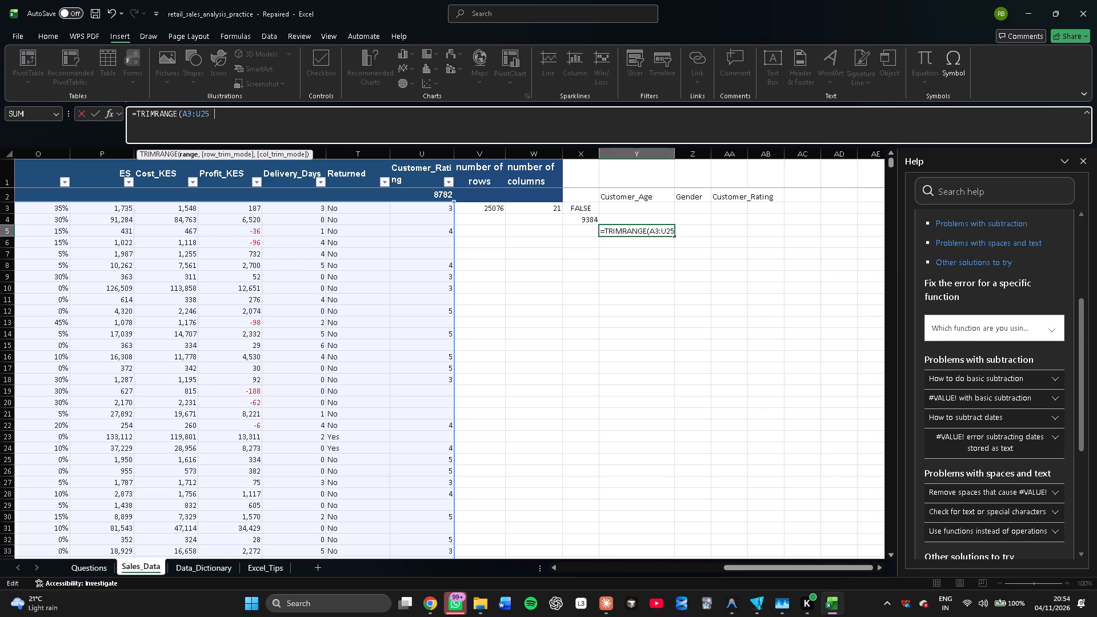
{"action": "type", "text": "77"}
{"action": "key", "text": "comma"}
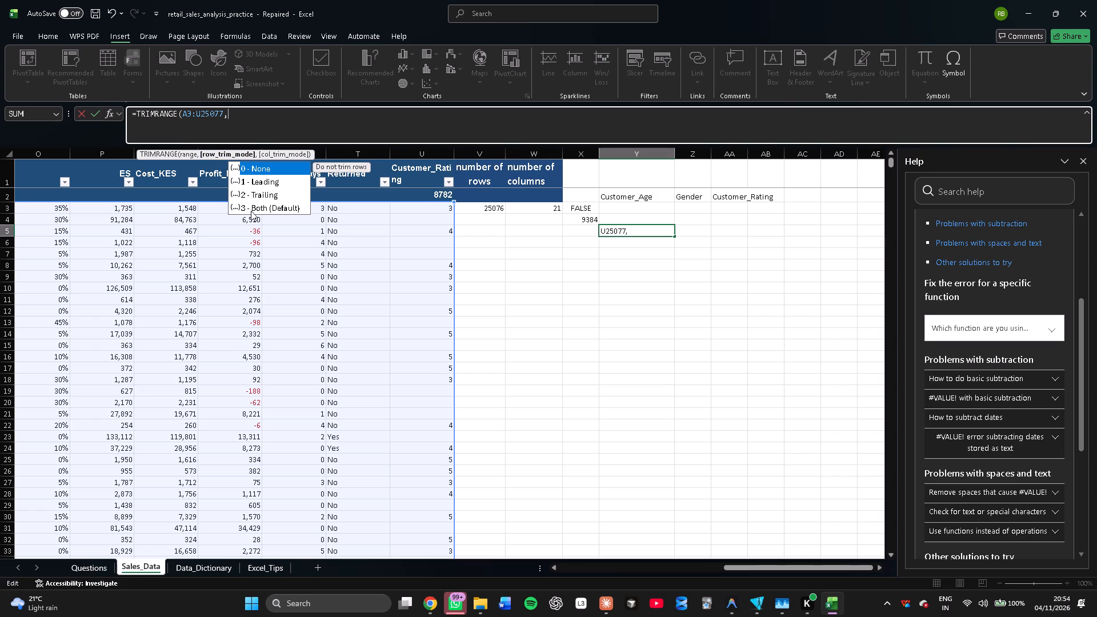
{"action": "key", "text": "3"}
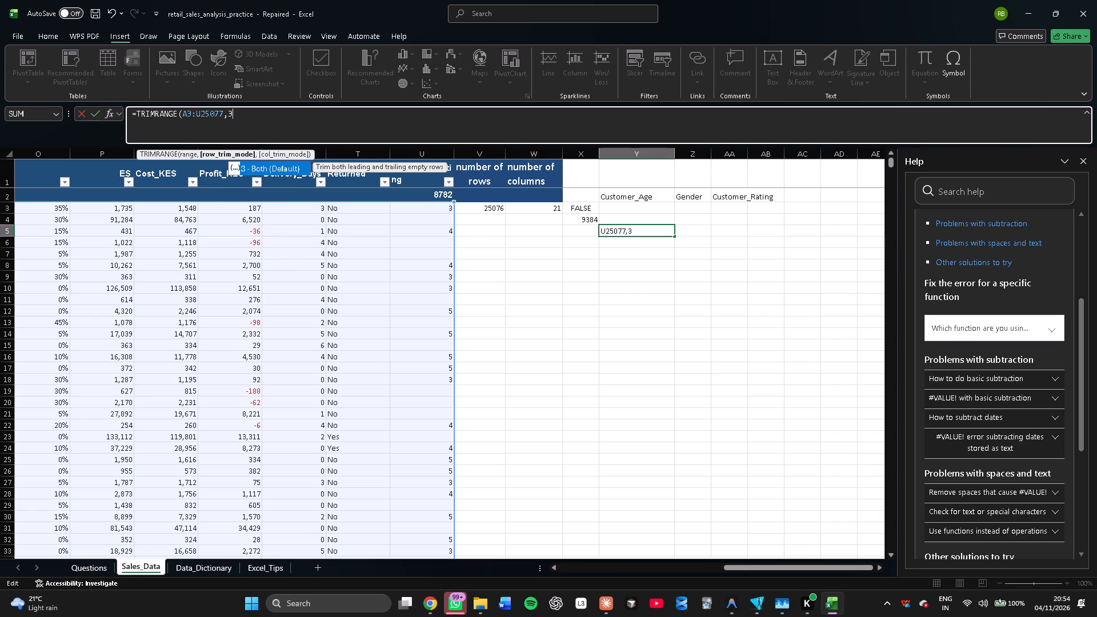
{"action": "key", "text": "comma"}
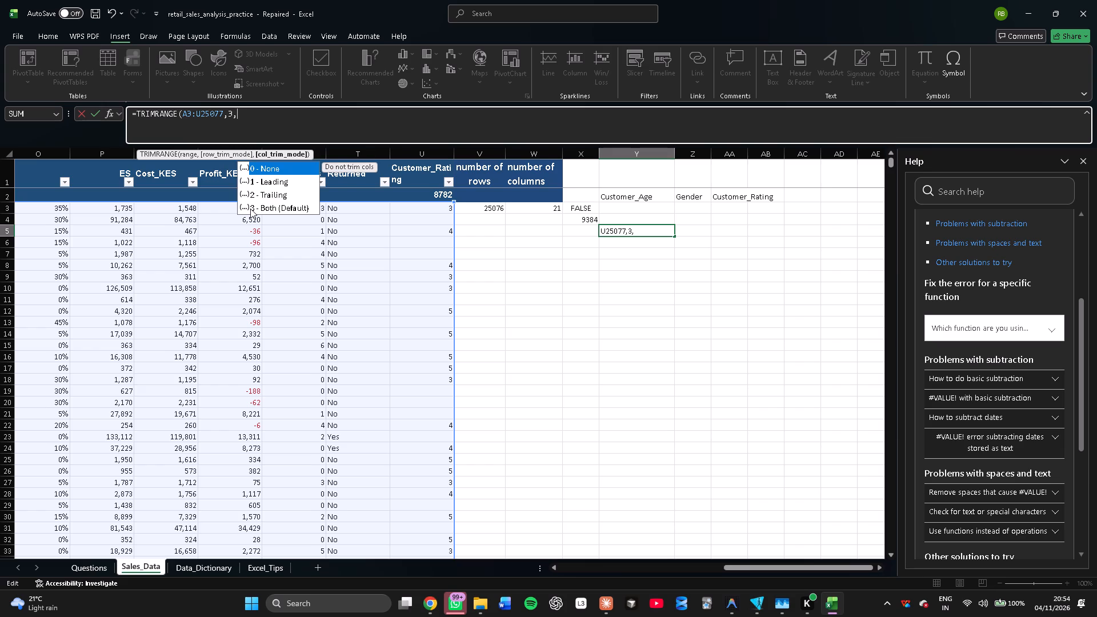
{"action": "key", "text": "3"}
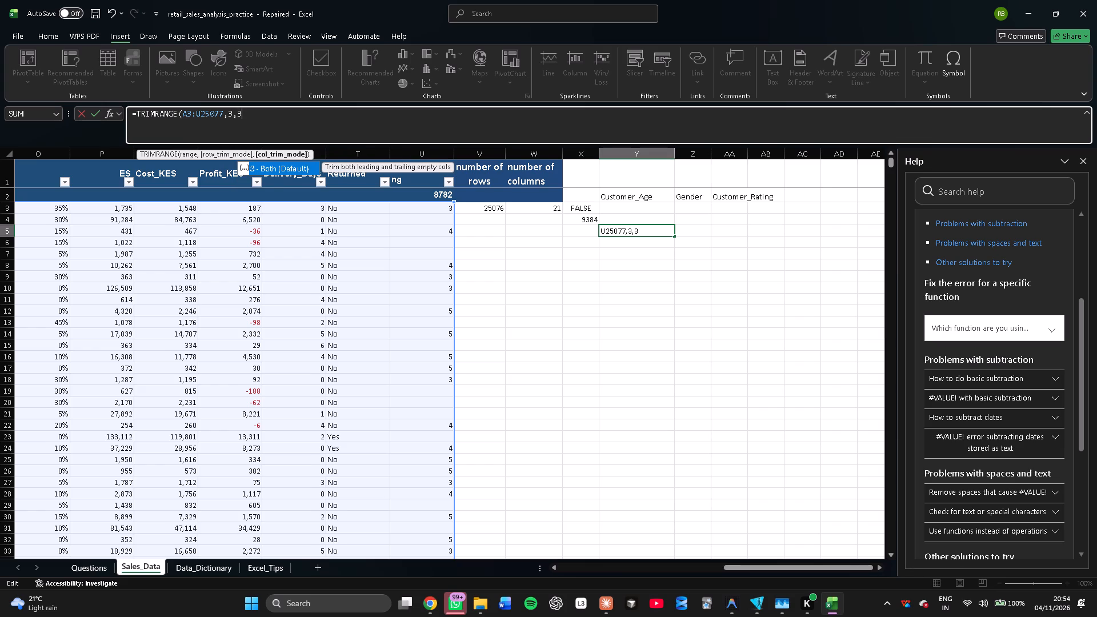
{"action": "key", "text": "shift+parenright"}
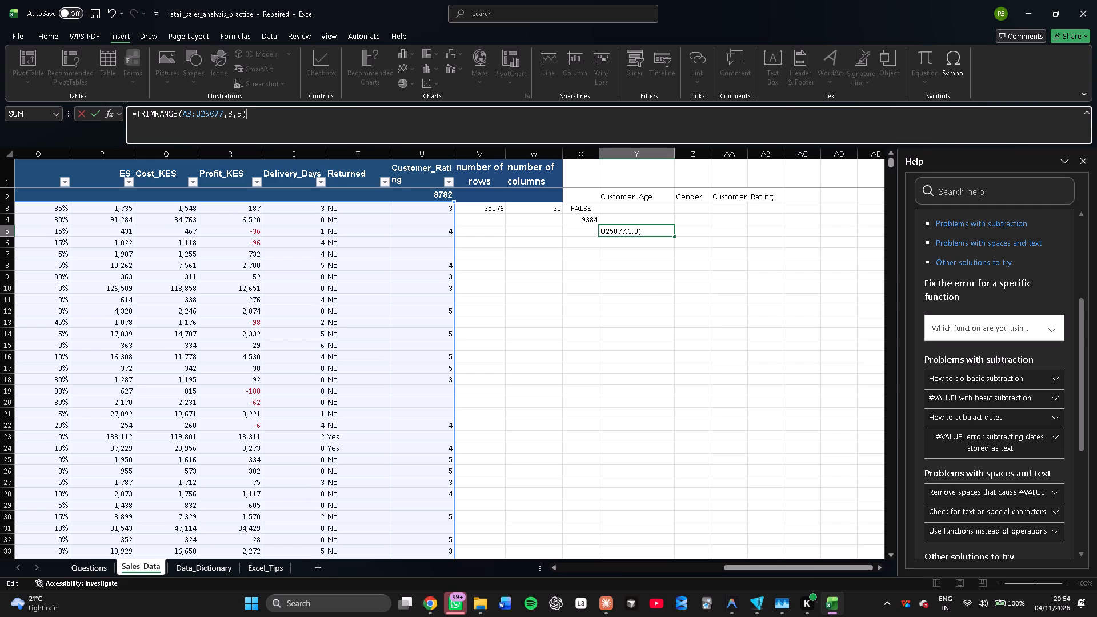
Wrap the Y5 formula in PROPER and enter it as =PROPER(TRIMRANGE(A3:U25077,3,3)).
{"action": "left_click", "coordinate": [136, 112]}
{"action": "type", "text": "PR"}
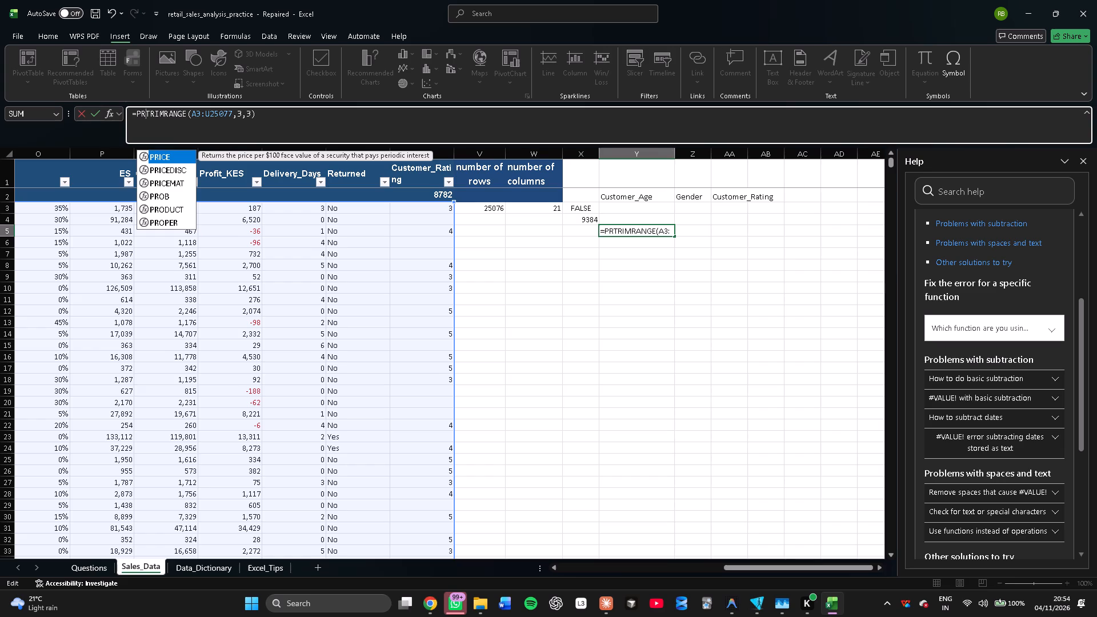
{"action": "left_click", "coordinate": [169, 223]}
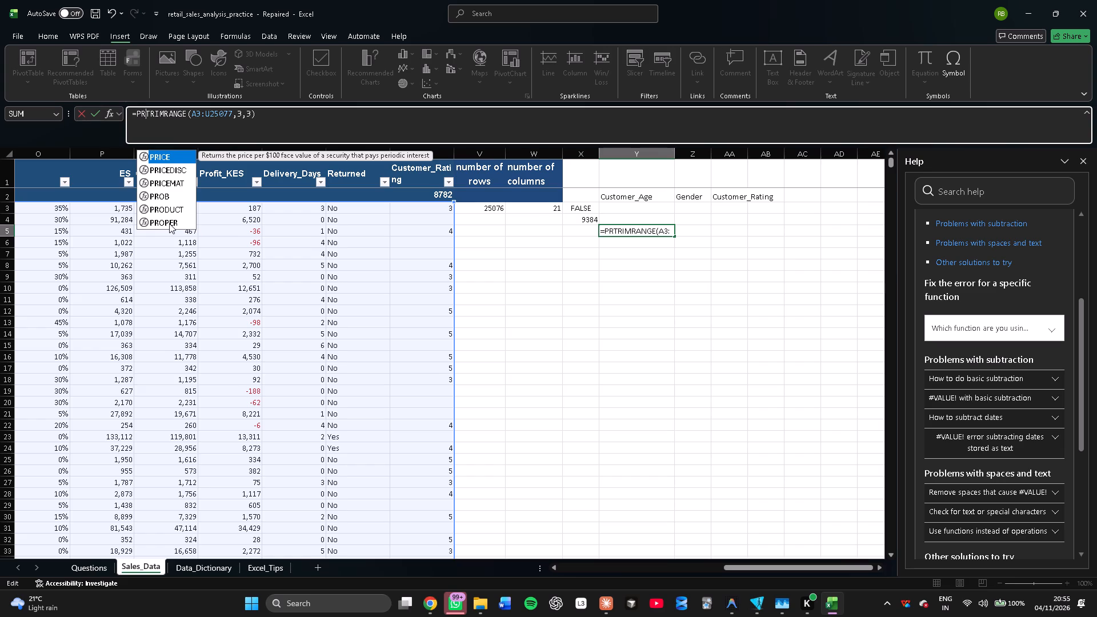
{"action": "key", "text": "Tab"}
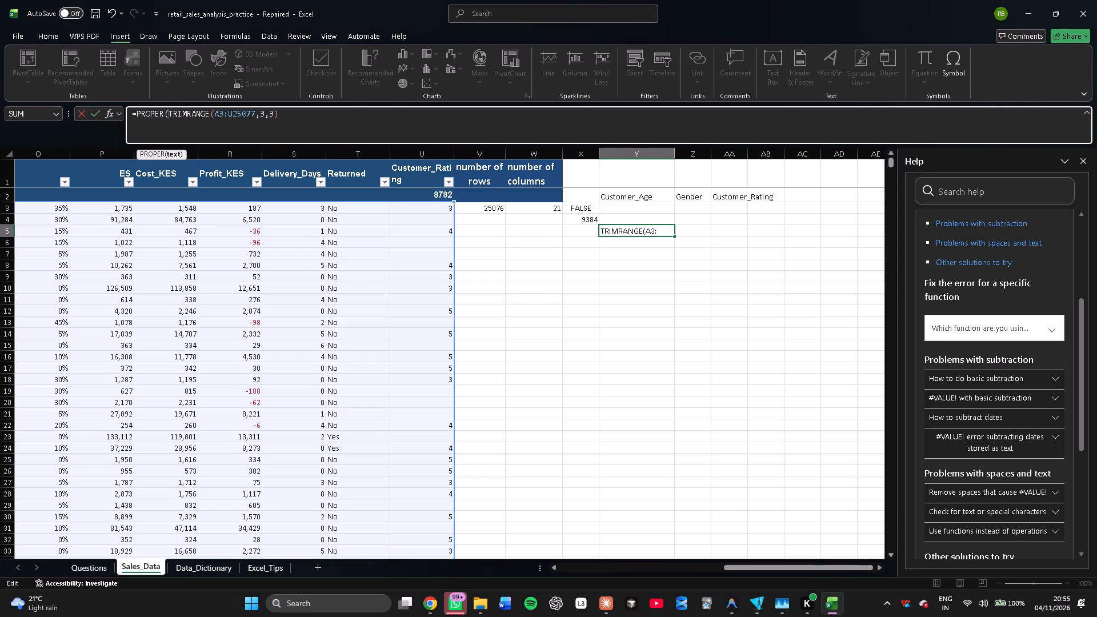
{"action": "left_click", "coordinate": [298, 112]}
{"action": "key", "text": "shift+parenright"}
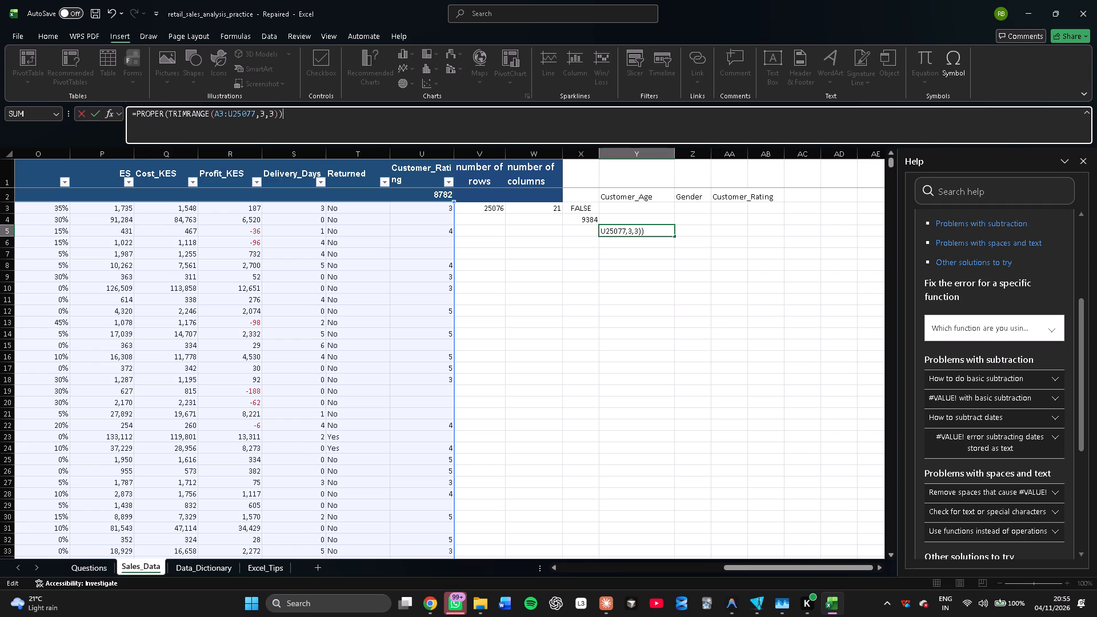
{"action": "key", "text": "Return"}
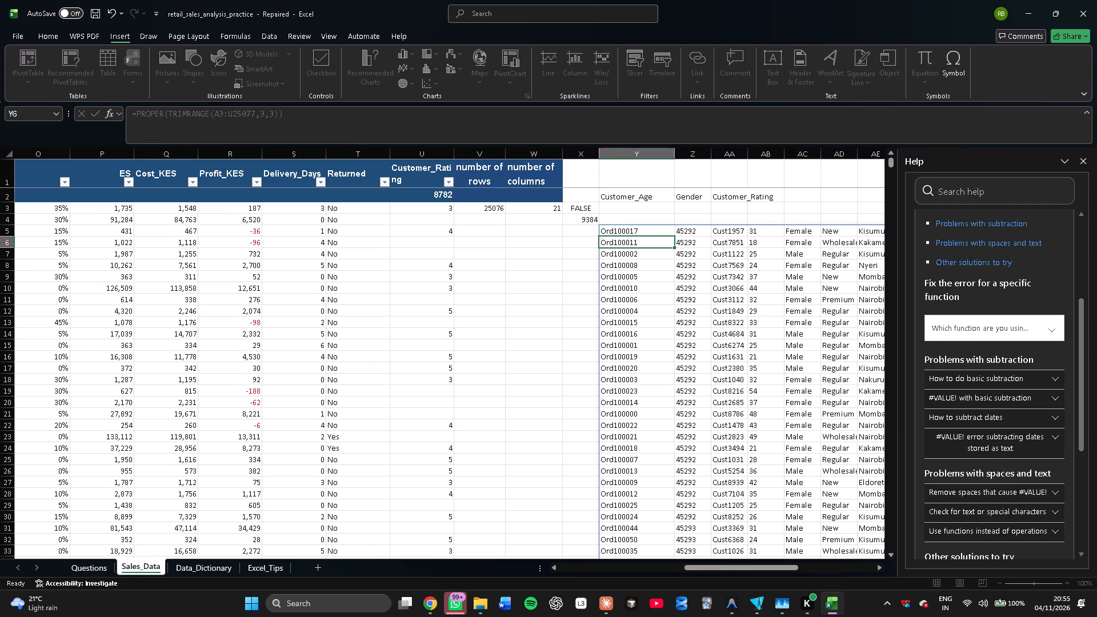
Examine the spilled PROPER and TRIMRANGE output across its columns and down its rows beside the original data.
{"action": "scroll", "coordinate": [649, 347], "scroll_direction": "right", "scroll_amount": 2}
{"action": "scroll", "coordinate": [649, 347], "scroll_direction": "left", "scroll_amount": 3}
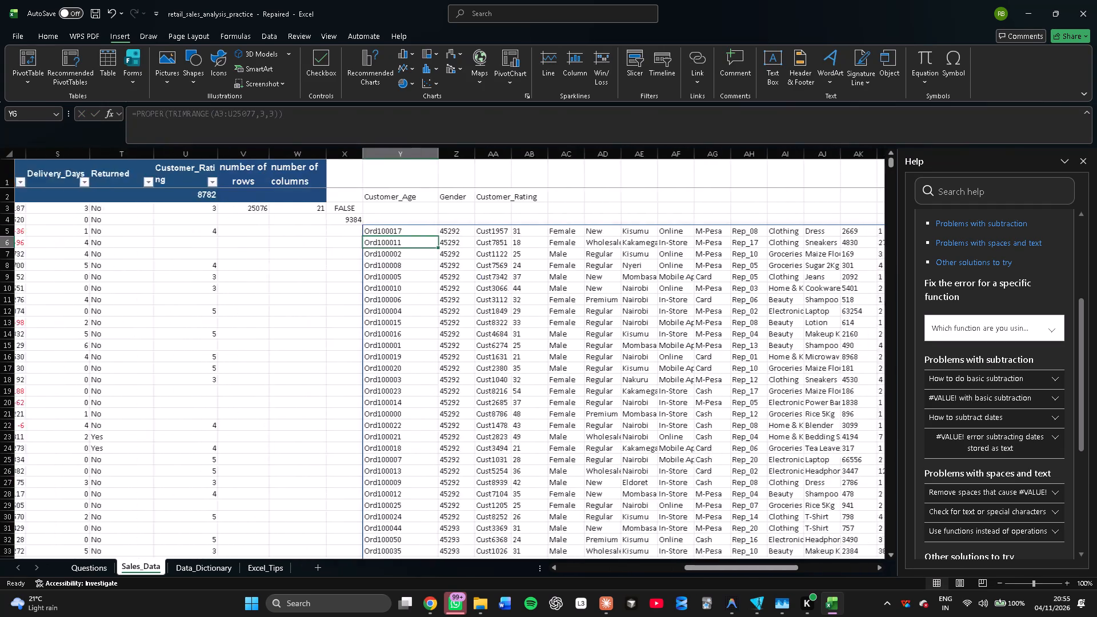
{"action": "scroll", "coordinate": [649, 347], "scroll_direction": "left", "scroll_amount": 5}
{"action": "scroll", "coordinate": [649, 347], "scroll_direction": "right", "scroll_amount": 1}
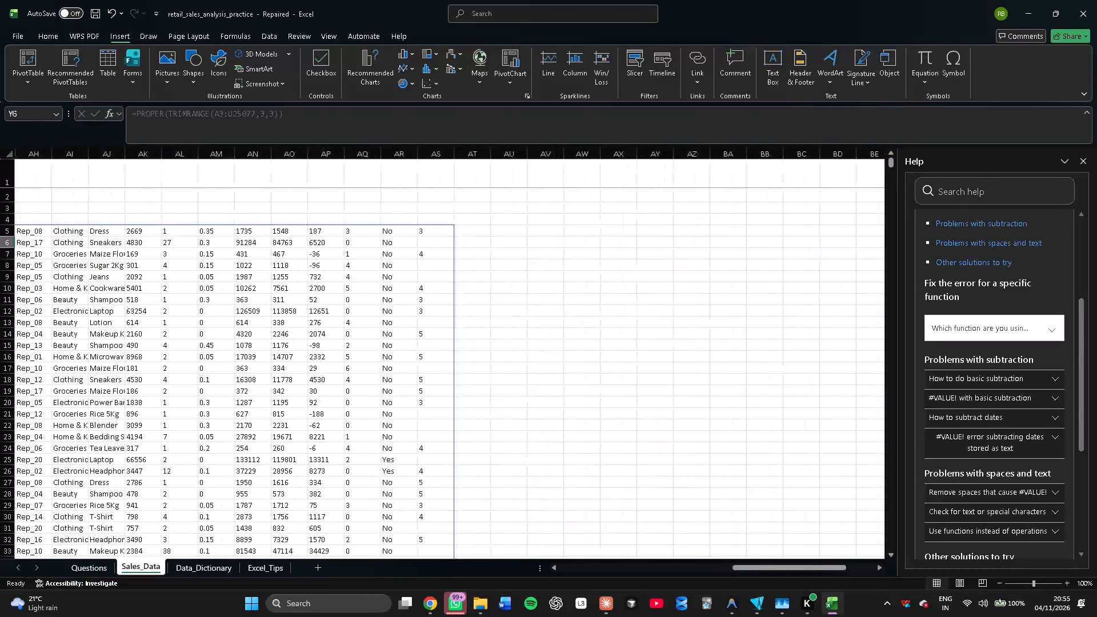
{"action": "scroll", "coordinate": [649, 347], "scroll_direction": "right", "scroll_amount": 1}
{"action": "scroll", "coordinate": [649, 347], "scroll_direction": "down", "scroll_amount": 6}
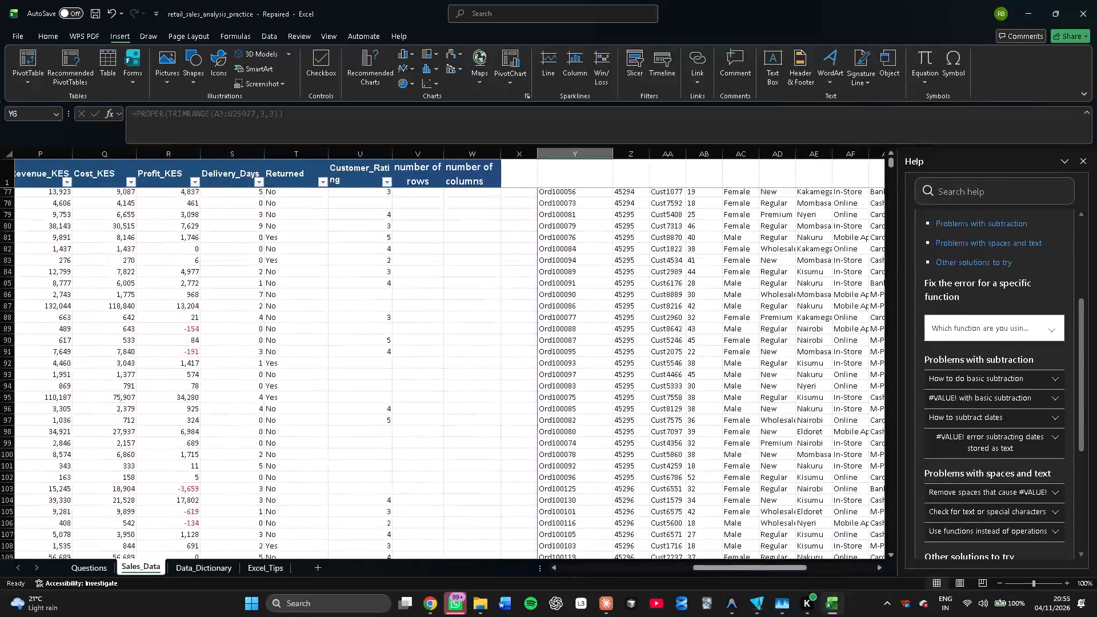
{"action": "scroll", "coordinate": [649, 347], "scroll_direction": "down", "scroll_amount": 8}
{"action": "scroll", "coordinate": [649, 347], "scroll_direction": "up", "scroll_amount": 11}
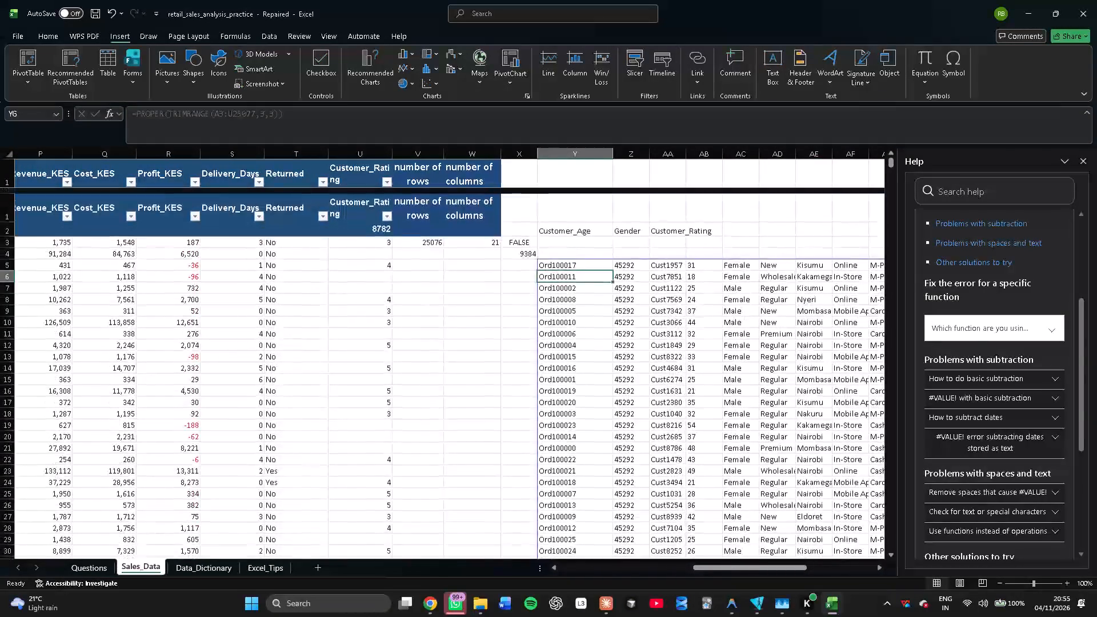
{"action": "scroll", "coordinate": [649, 347], "scroll_direction": "up", "scroll_amount": 1}
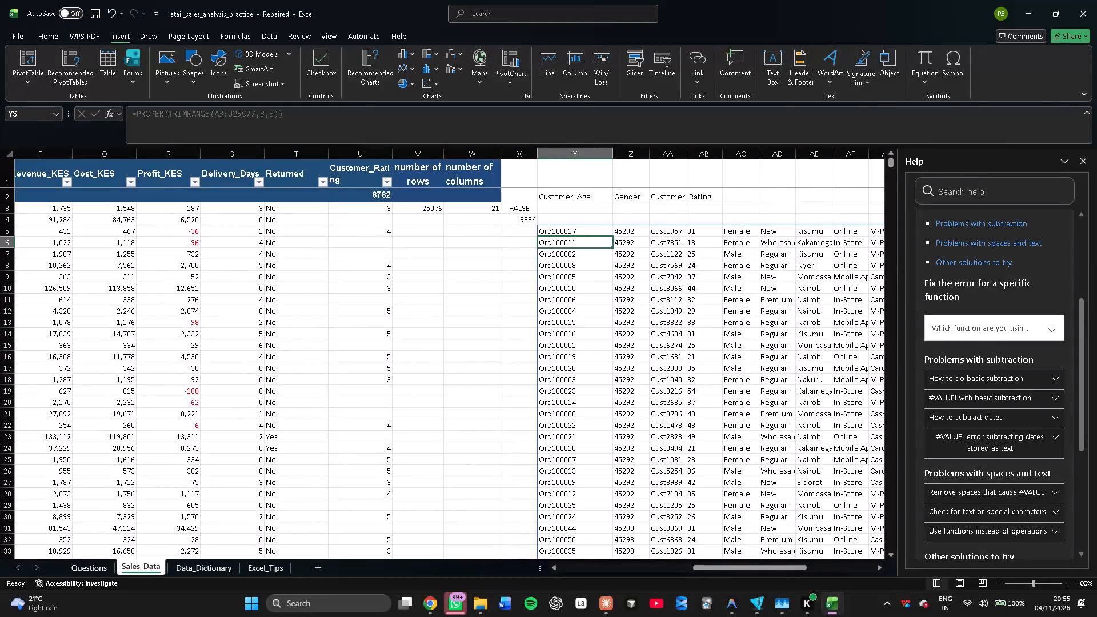
{"action": "scroll", "coordinate": [583, 382], "scroll_direction": "up", "scroll_amount": 1}
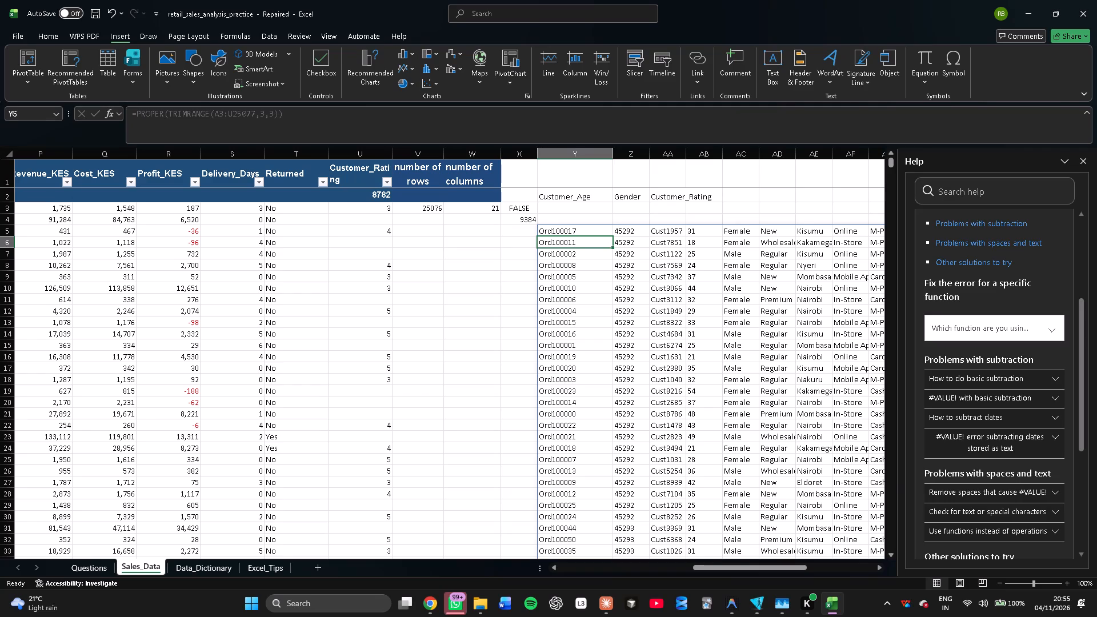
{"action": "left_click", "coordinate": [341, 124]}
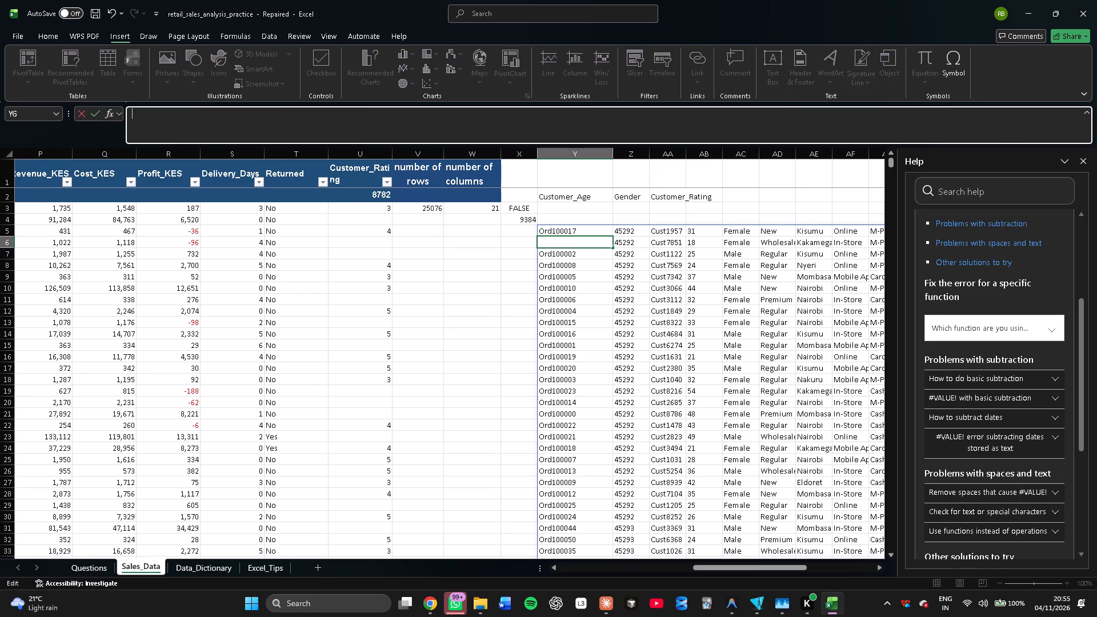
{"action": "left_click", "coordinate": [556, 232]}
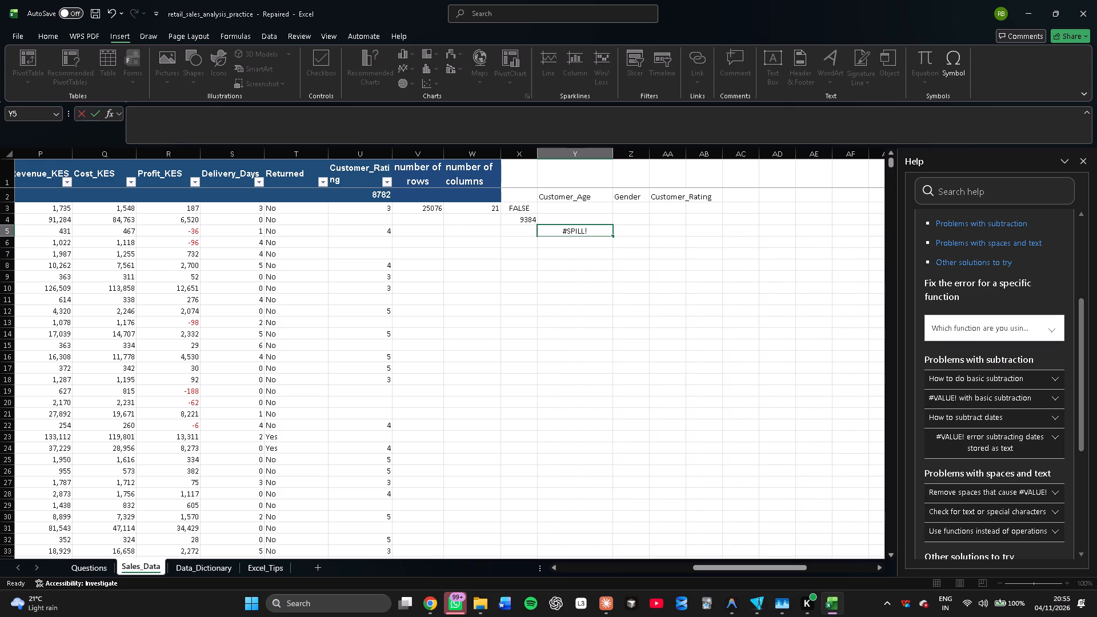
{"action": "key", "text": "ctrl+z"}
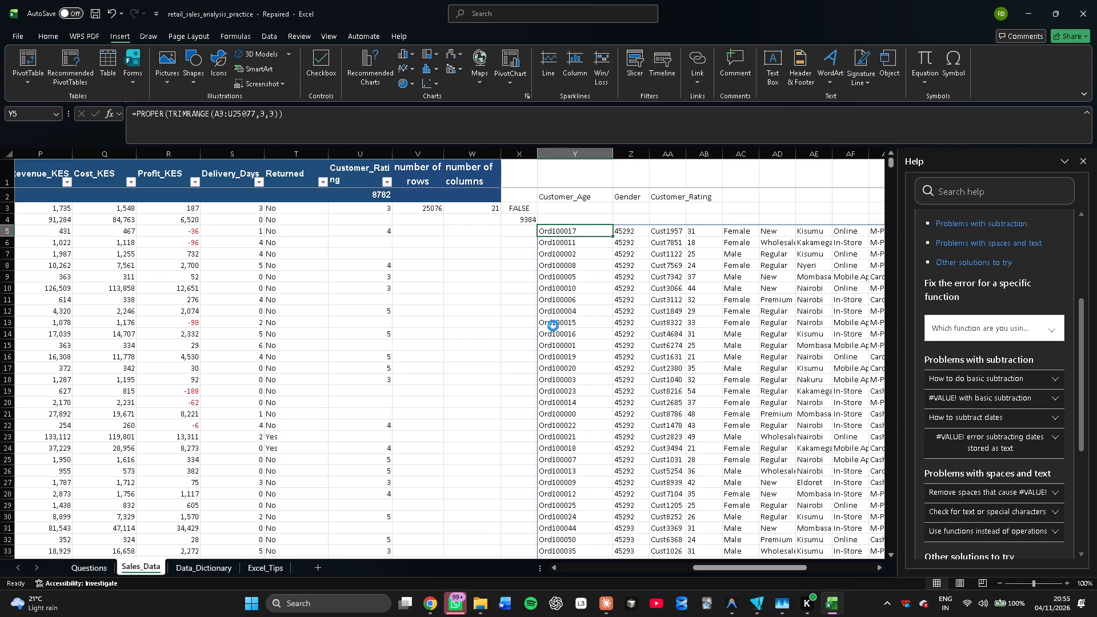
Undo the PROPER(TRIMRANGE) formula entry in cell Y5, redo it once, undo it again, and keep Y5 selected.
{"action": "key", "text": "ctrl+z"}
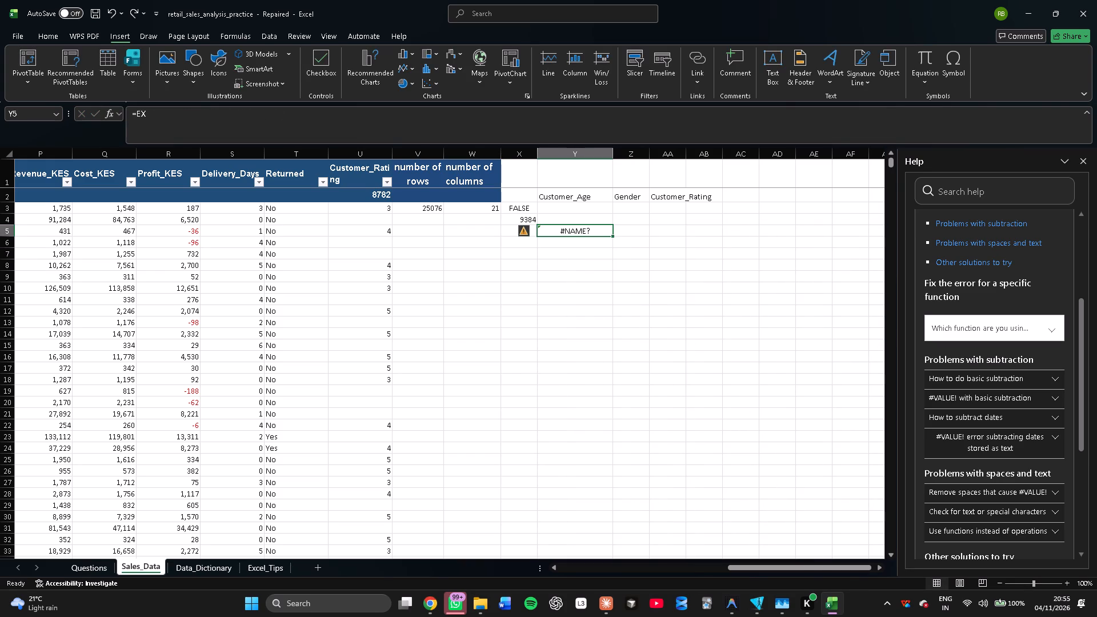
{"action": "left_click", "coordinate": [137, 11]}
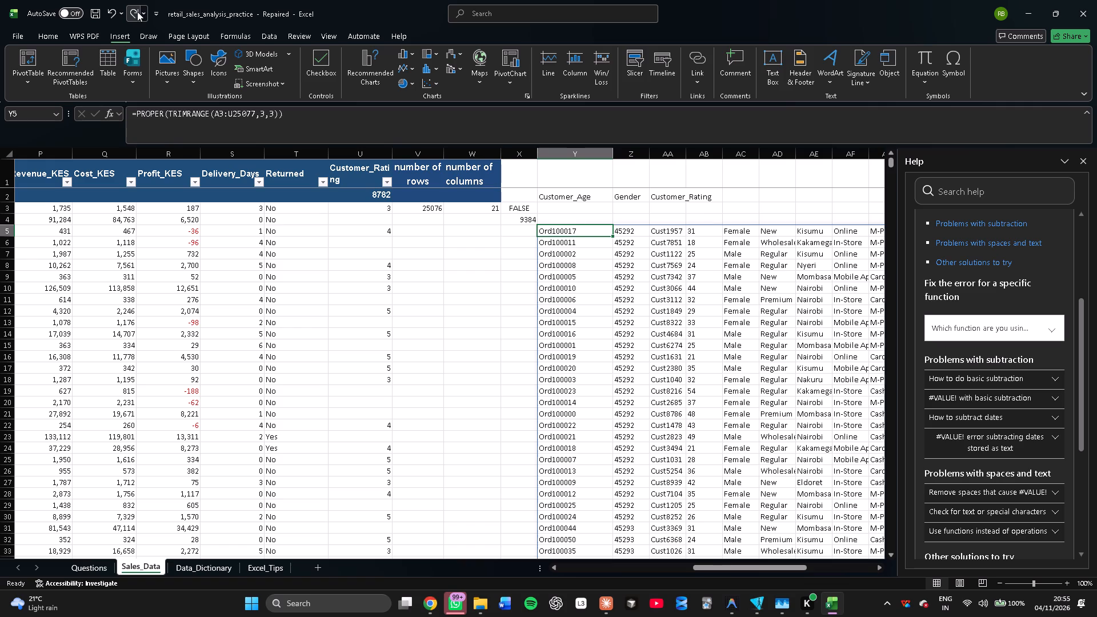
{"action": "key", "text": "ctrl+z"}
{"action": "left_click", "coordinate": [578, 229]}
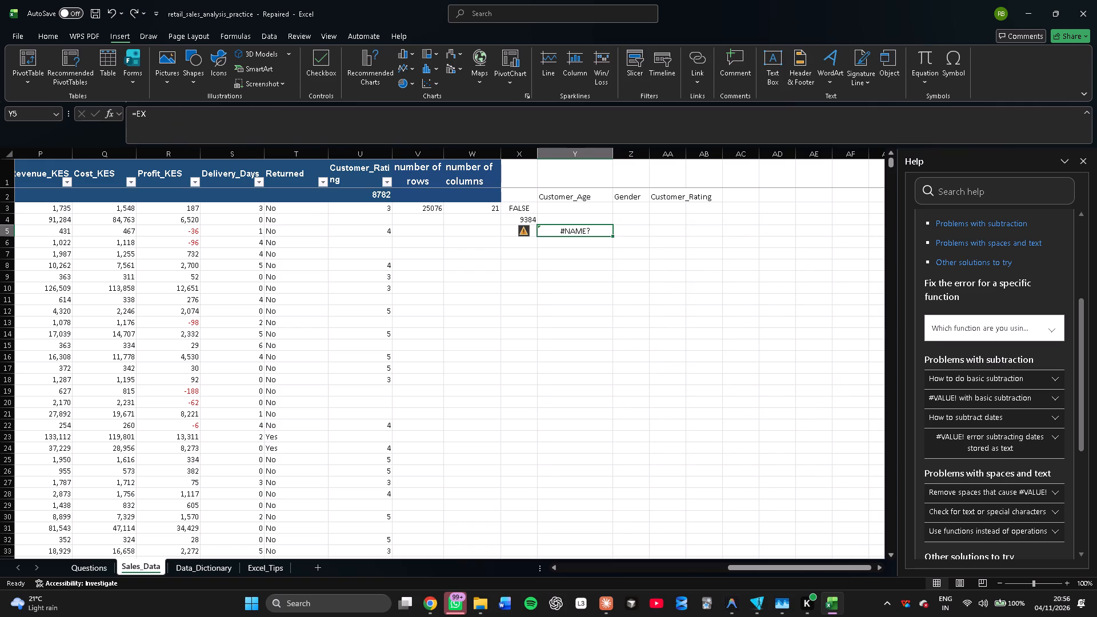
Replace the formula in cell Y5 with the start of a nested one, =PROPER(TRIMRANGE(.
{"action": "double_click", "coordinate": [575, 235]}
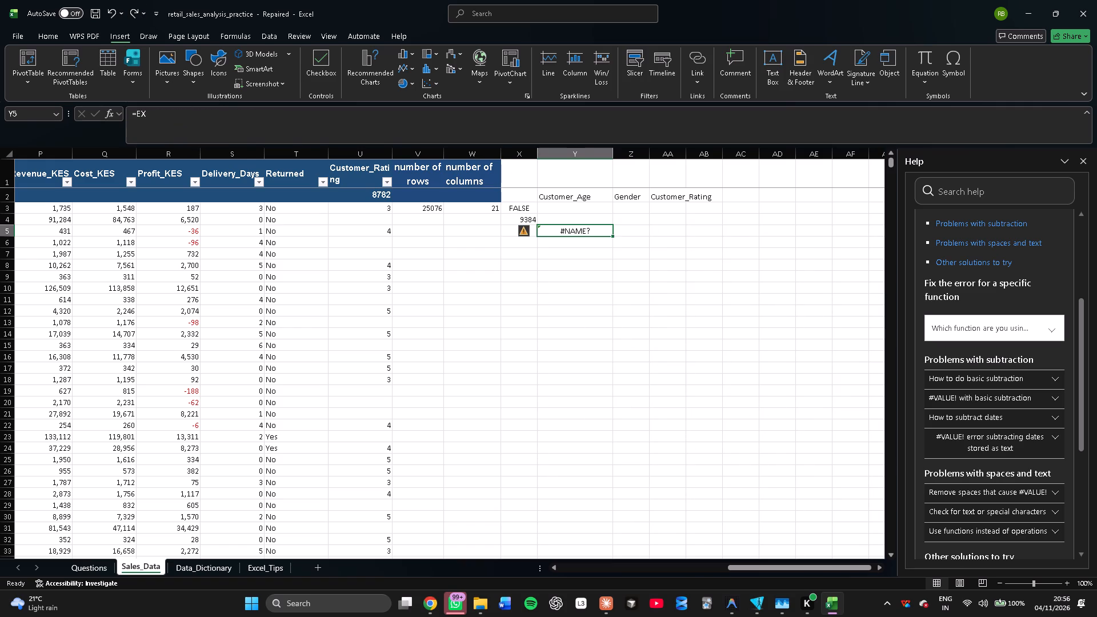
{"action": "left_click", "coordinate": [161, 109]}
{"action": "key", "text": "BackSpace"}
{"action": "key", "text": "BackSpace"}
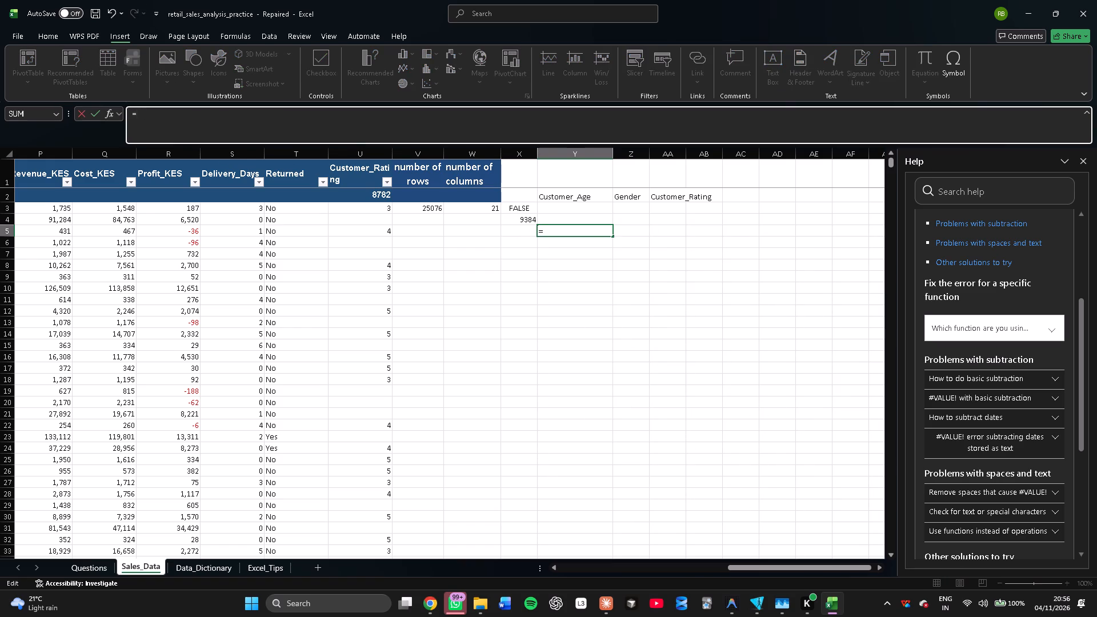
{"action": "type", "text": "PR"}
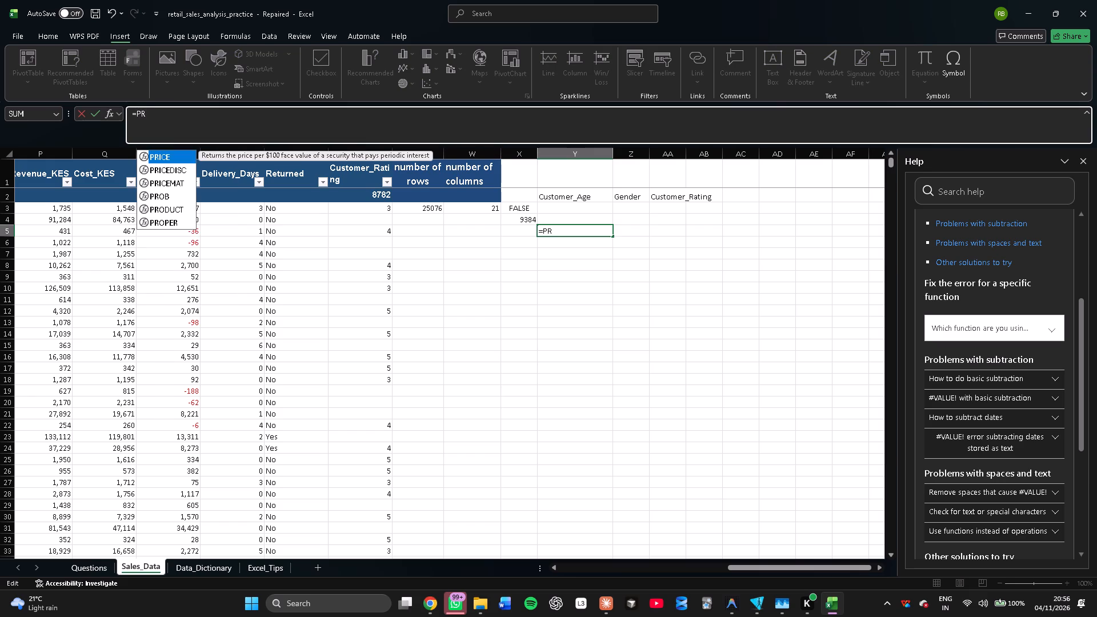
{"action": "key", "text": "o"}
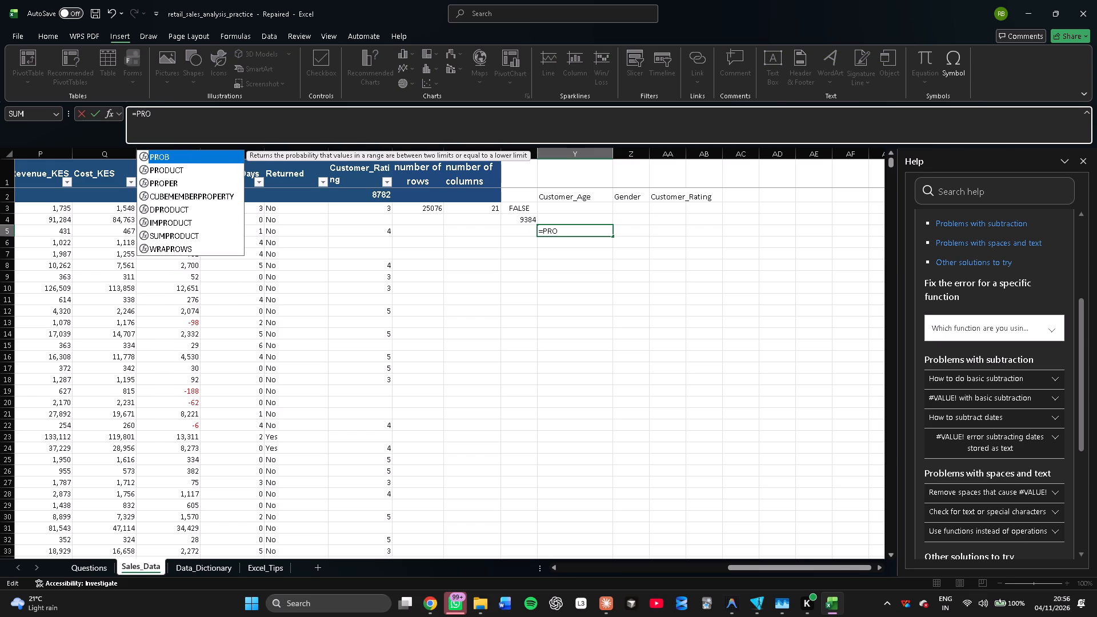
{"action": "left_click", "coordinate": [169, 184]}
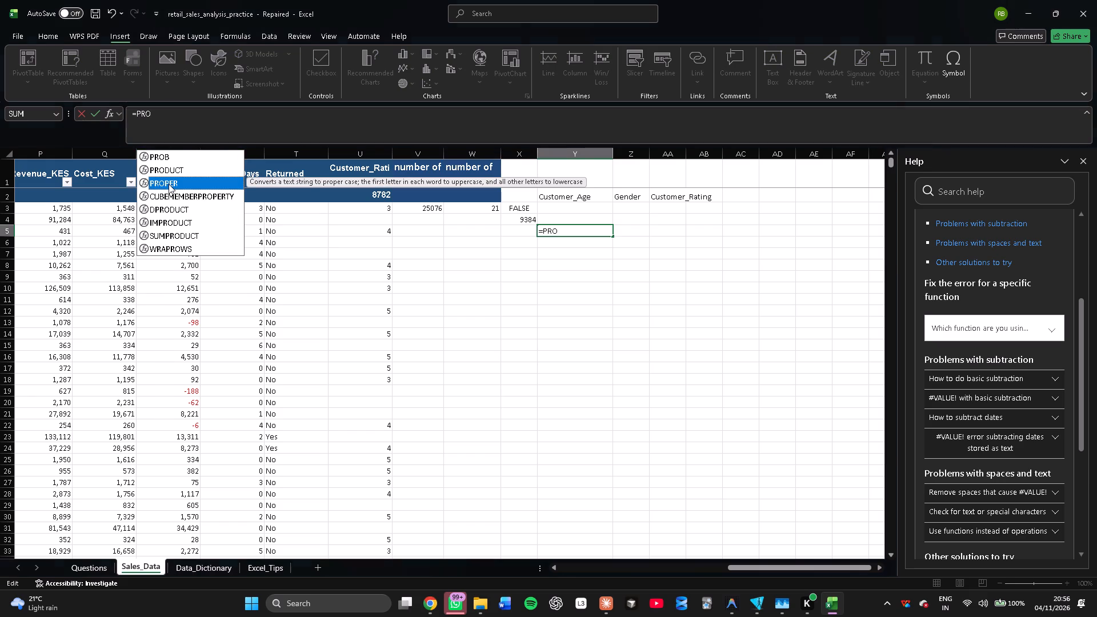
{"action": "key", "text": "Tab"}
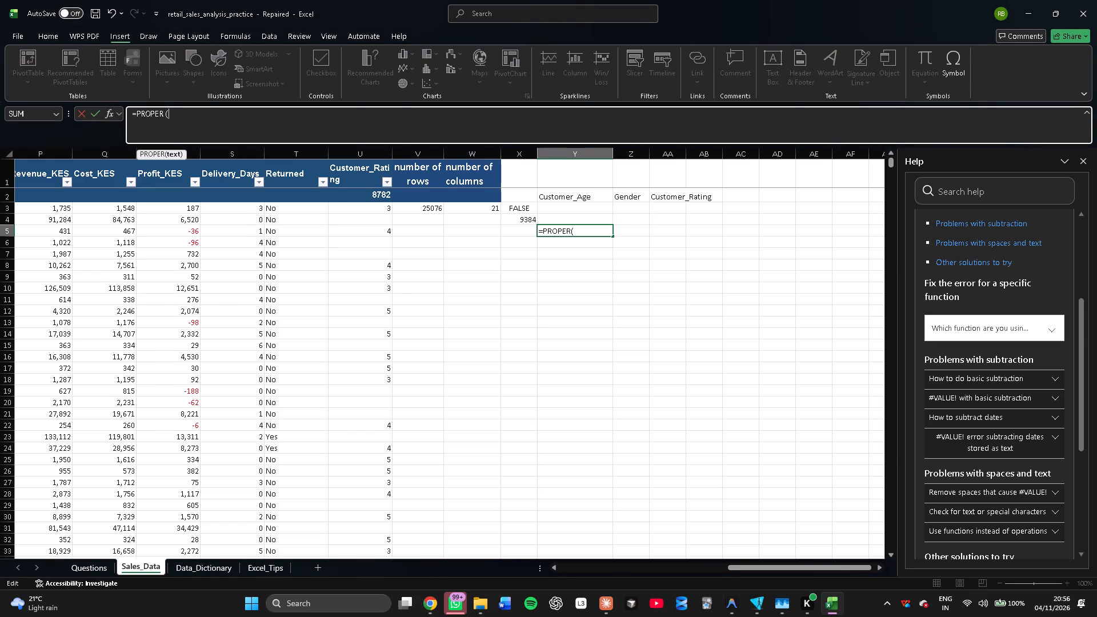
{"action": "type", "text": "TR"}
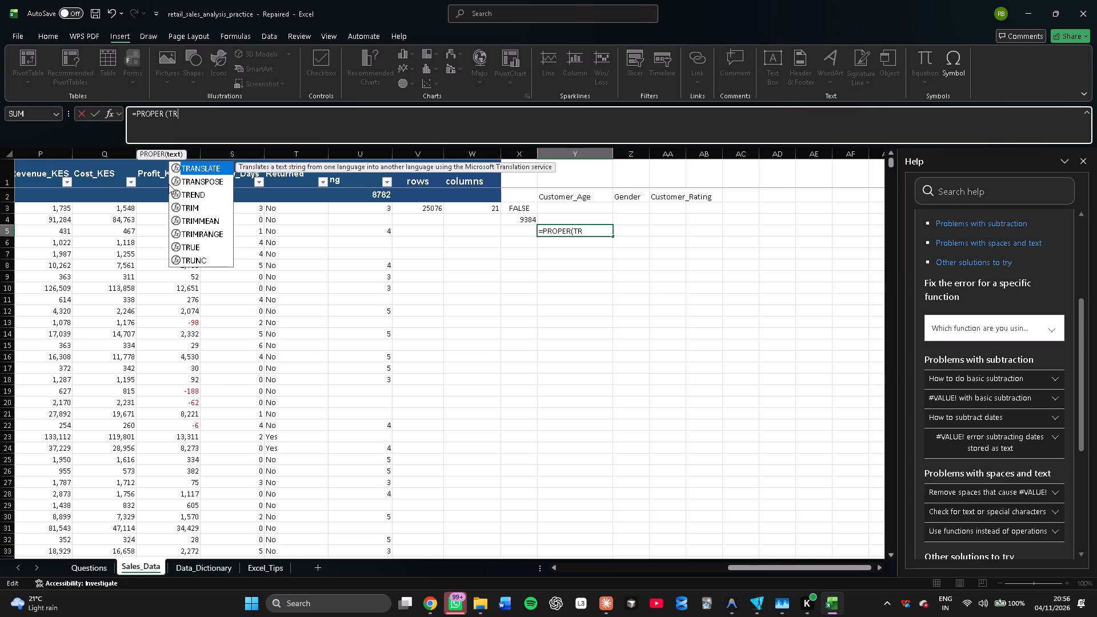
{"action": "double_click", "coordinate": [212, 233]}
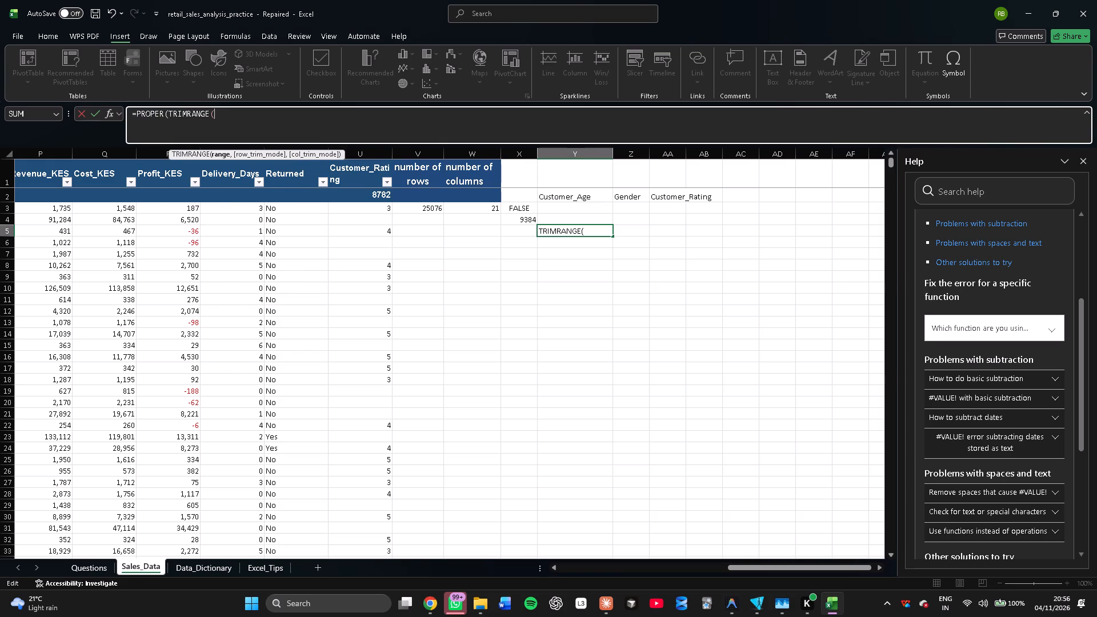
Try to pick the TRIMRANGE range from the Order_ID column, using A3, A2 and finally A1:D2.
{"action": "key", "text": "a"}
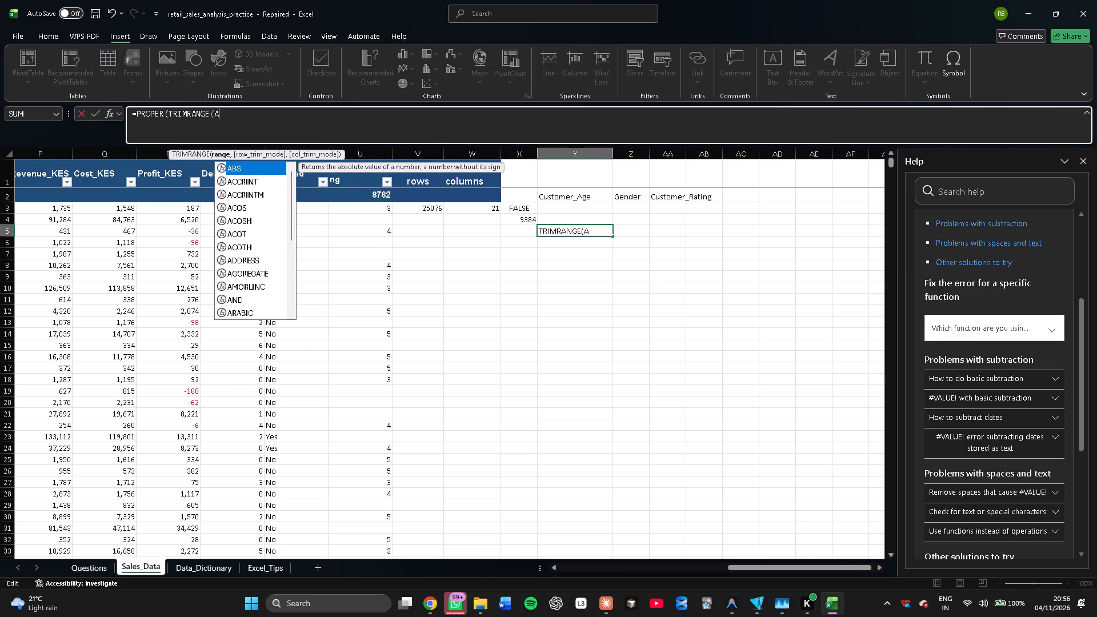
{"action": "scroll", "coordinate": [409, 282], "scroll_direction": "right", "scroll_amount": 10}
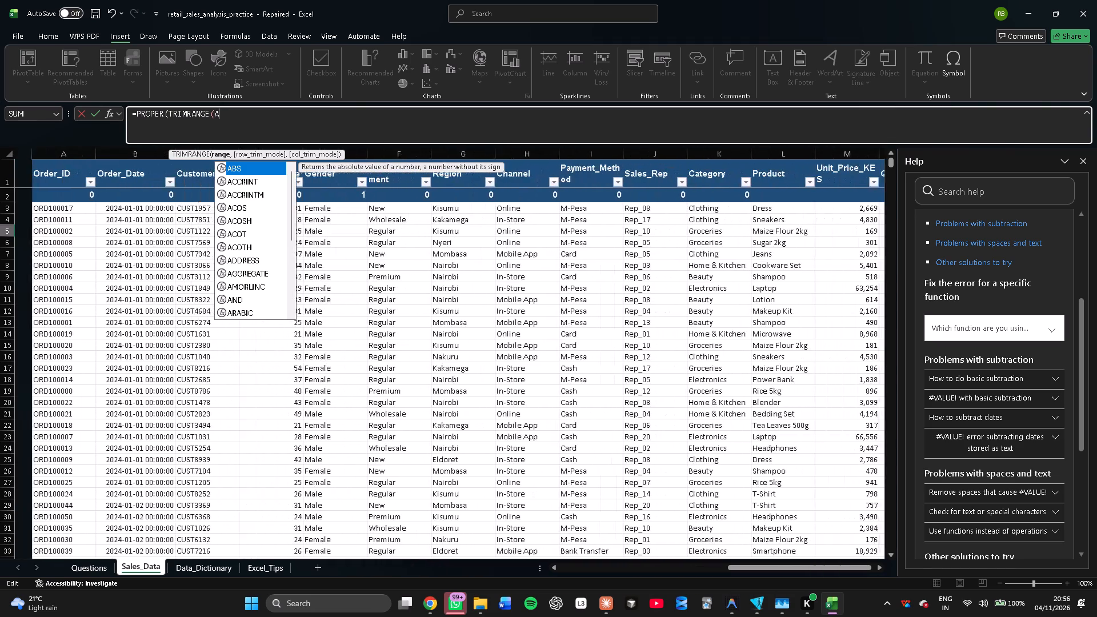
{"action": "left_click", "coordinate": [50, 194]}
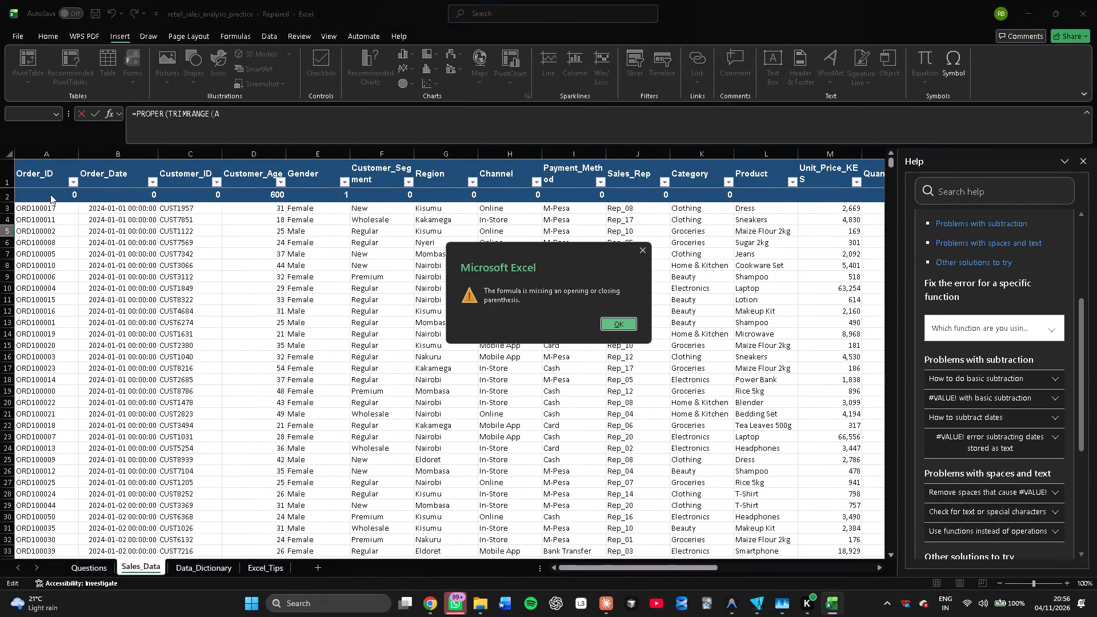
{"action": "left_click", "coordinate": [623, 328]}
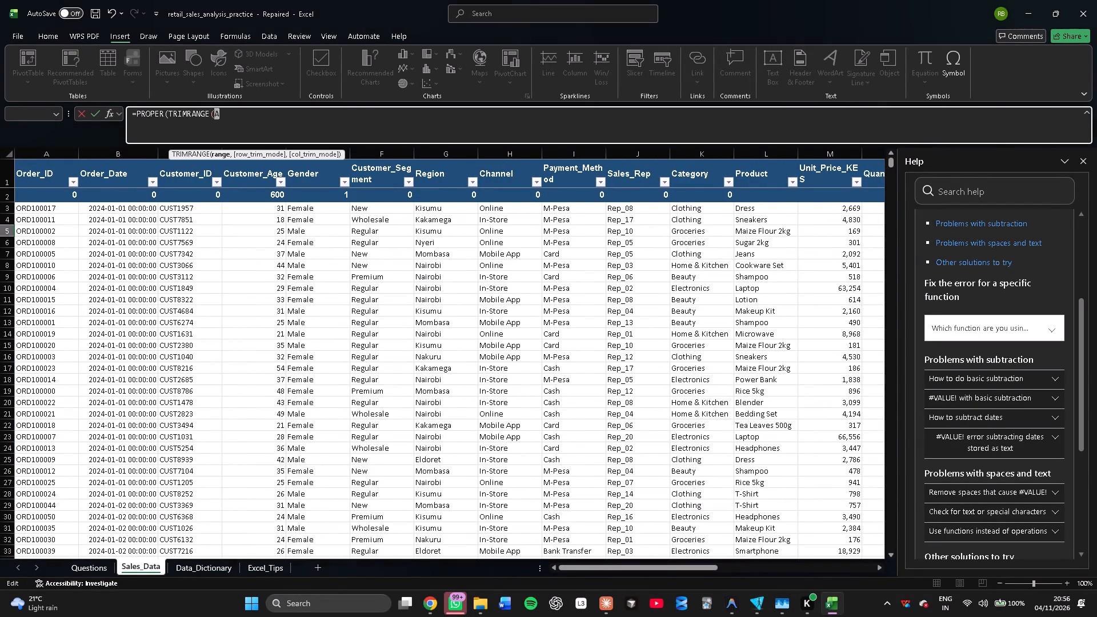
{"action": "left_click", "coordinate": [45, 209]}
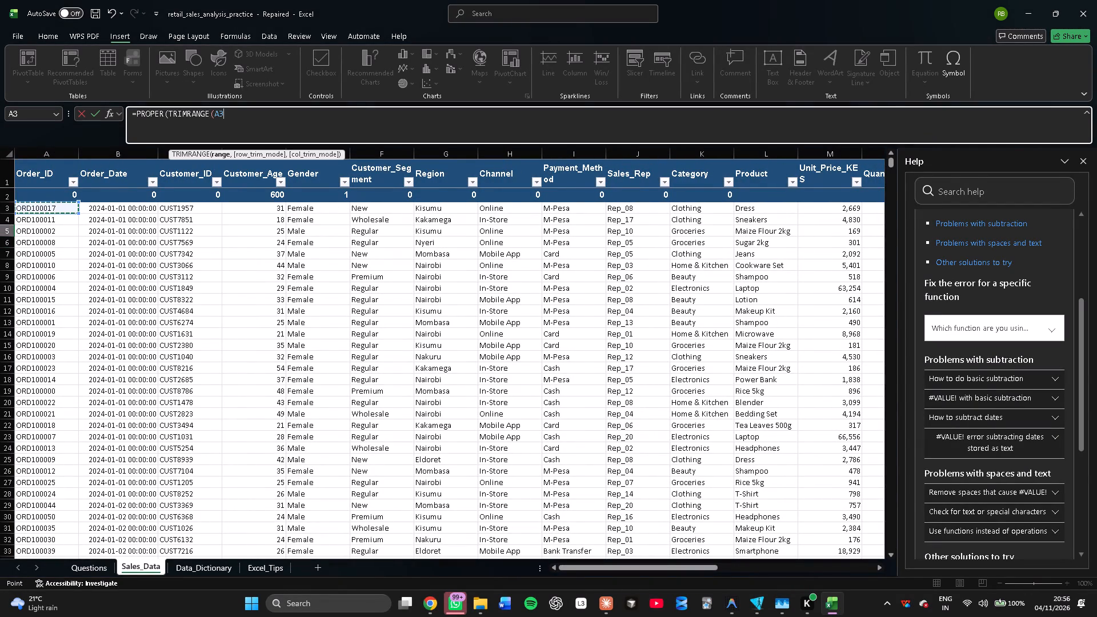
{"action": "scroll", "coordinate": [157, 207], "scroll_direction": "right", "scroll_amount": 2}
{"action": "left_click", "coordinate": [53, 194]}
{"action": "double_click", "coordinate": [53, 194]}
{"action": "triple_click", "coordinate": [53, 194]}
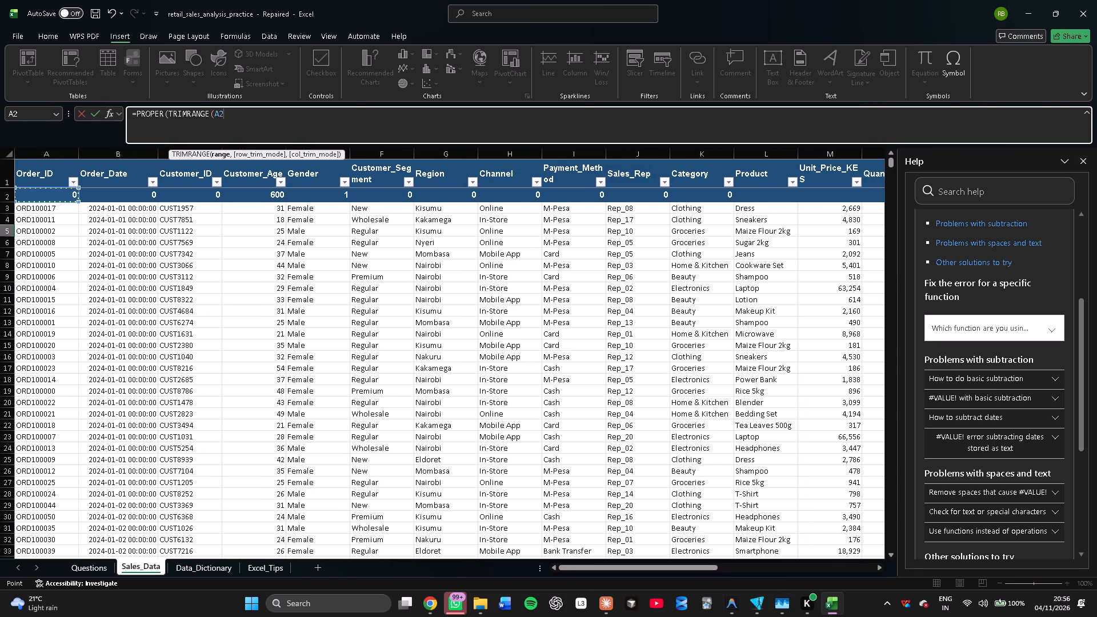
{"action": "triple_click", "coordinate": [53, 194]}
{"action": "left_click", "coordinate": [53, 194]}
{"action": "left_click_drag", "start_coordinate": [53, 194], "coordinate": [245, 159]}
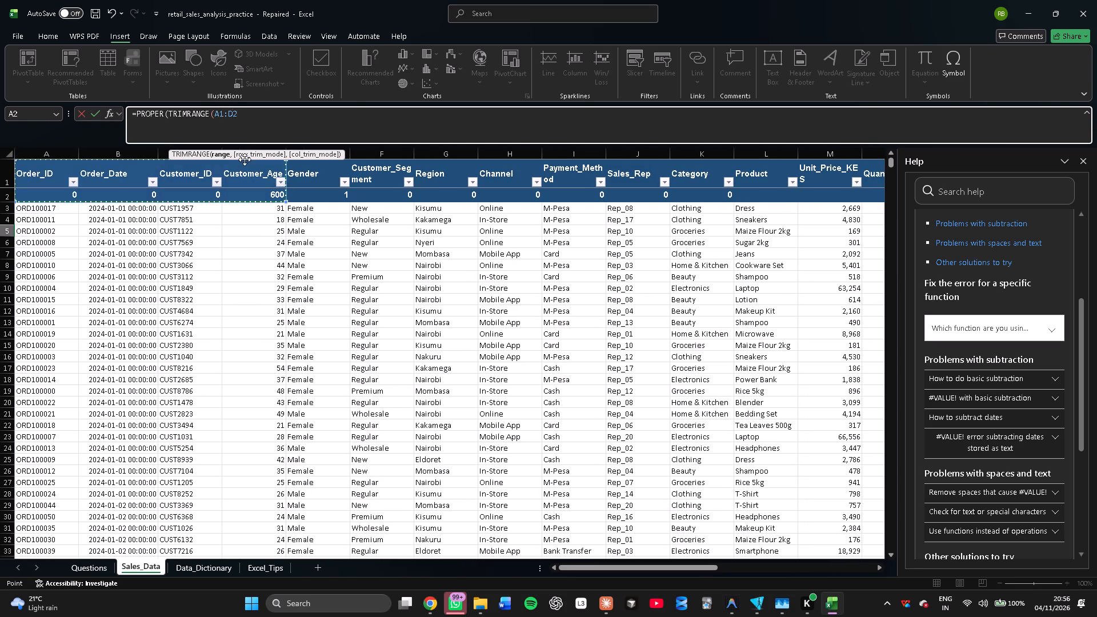
Clear the entire unfinished PROPER(TRIMRANGE) formula from cell Y5.
{"action": "key", "text": "BackSpace"}
{"action": "key", "text": "BackSpace"}
{"action": "key", "text": "BackSpace"}
{"action": "key", "text": "BackSpace"}
{"action": "key", "text": "BackSpace"}
{"action": "key", "text": "BackSpace"}
{"action": "key", "text": "BackSpace"}
{"action": "key", "text": "BackSpace"}
{"action": "key", "text": "BackSpace"}
{"action": "key", "text": "BackSpace"}
{"action": "key", "text": "BackSpace"}
{"action": "key", "text": "BackSpace"}
{"action": "key", "text": "BackSpace"}
{"action": "key", "text": "BackSpace"}
{"action": "key", "text": "BackSpace"}
{"action": "key", "text": "BackSpace"}
{"action": "key", "text": "BackSpace"}
{"action": "key", "text": "BackSpace"}
{"action": "key", "text": "BackSpace"}
{"action": "key", "text": "BackSpace"}
{"action": "key", "text": "BackSpace"}
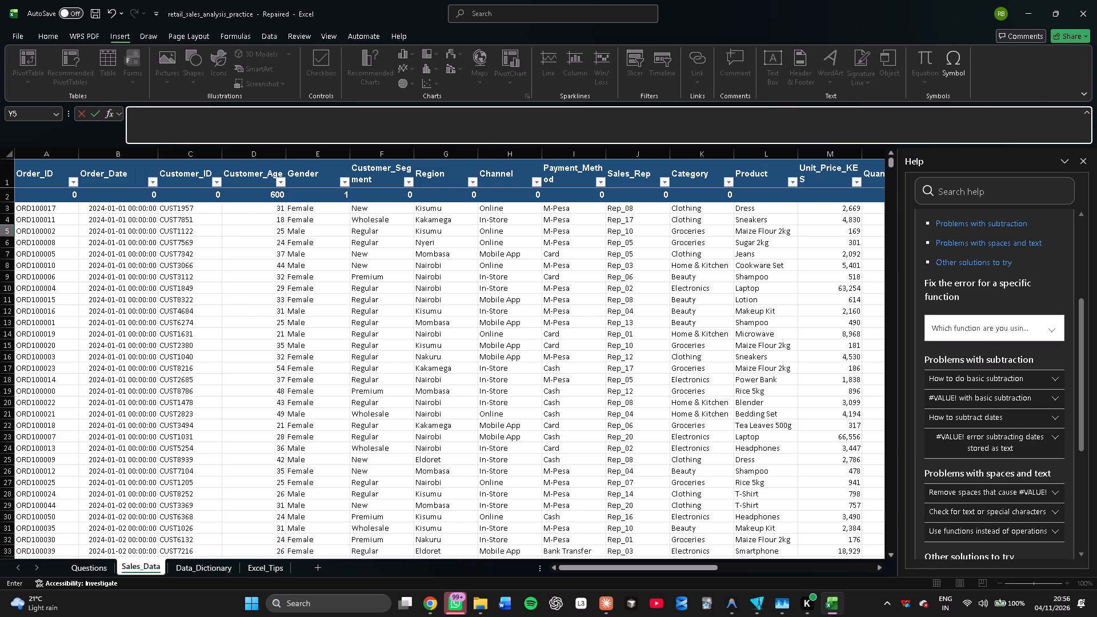
Open the COUNTBLANK formula in cell A2 under Order_ID to inspect it, and leave the cell.
{"action": "double_click", "coordinate": [53, 197]}
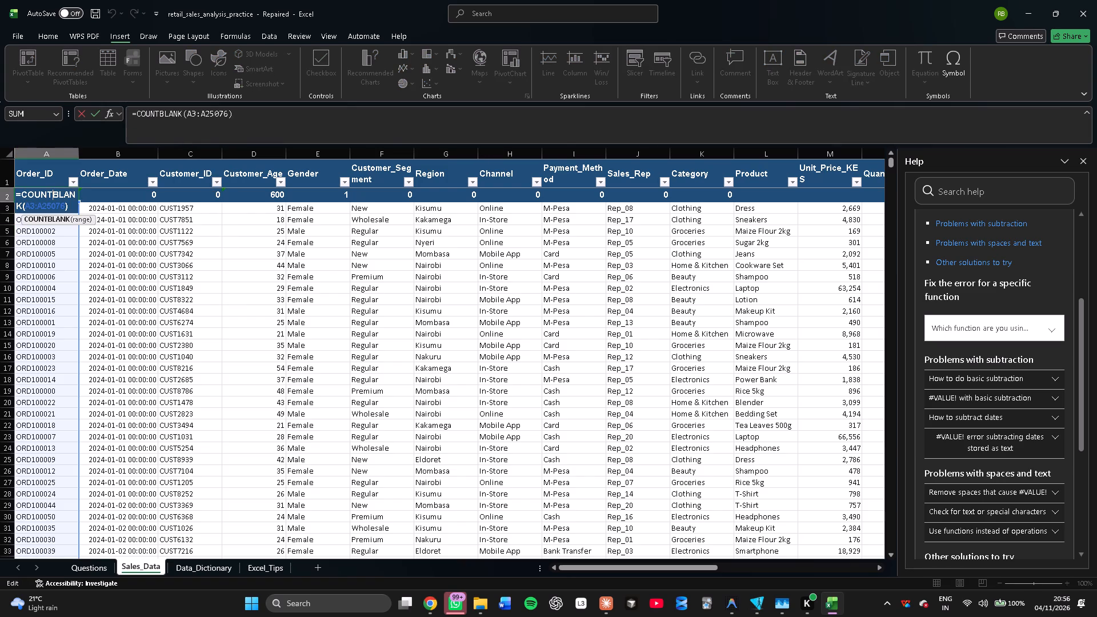
{"action": "left_click", "coordinate": [110, 200]}
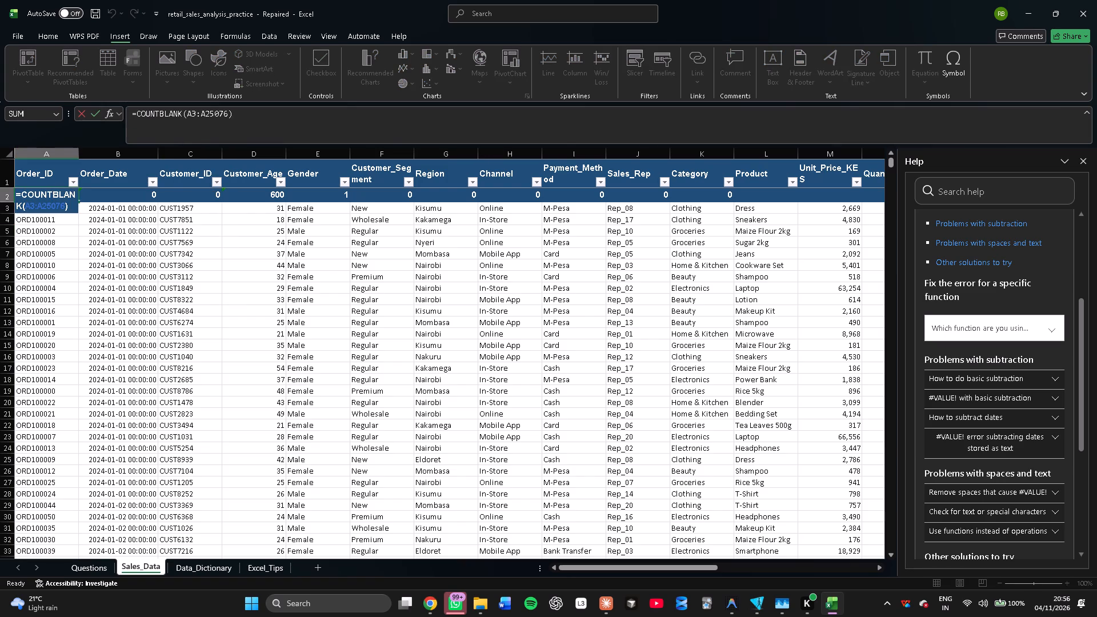
{"action": "left_click", "coordinate": [94, 254]}
{"action": "left_click", "coordinate": [206, 272]}
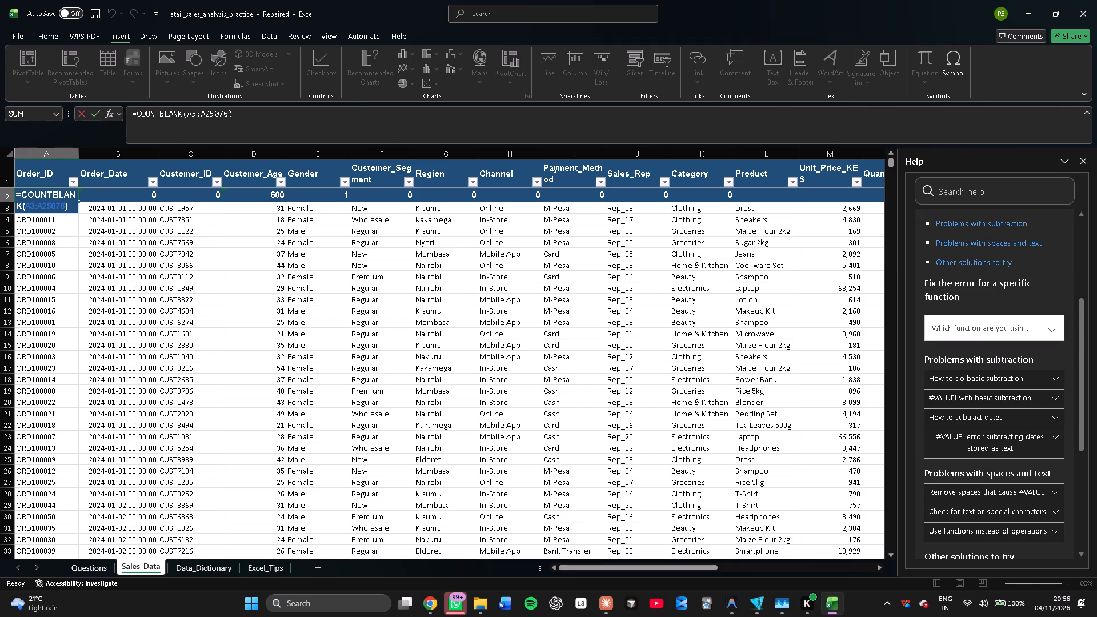
{"action": "left_click", "coordinate": [263, 215]}
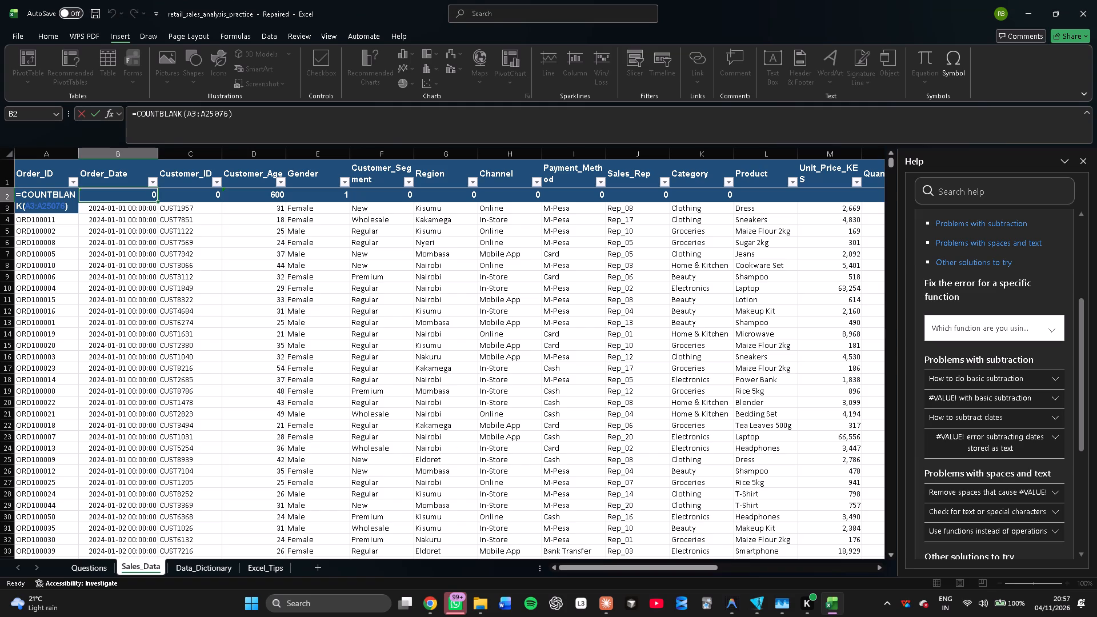
{"action": "left_click", "coordinate": [43, 223]}
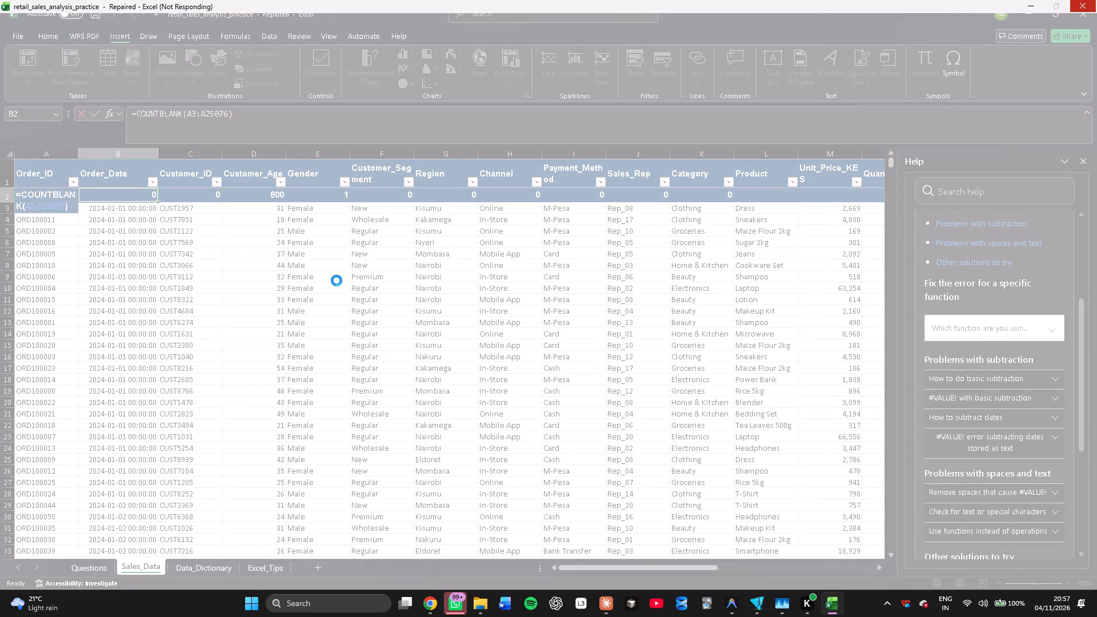
{"action": "left_click", "coordinate": [202, 240]}
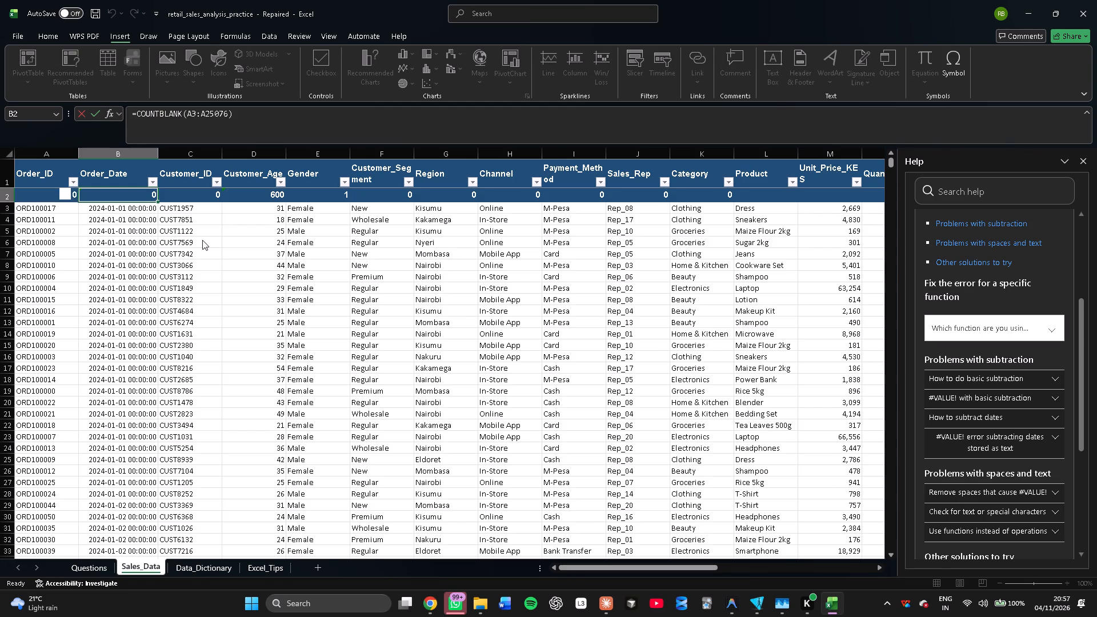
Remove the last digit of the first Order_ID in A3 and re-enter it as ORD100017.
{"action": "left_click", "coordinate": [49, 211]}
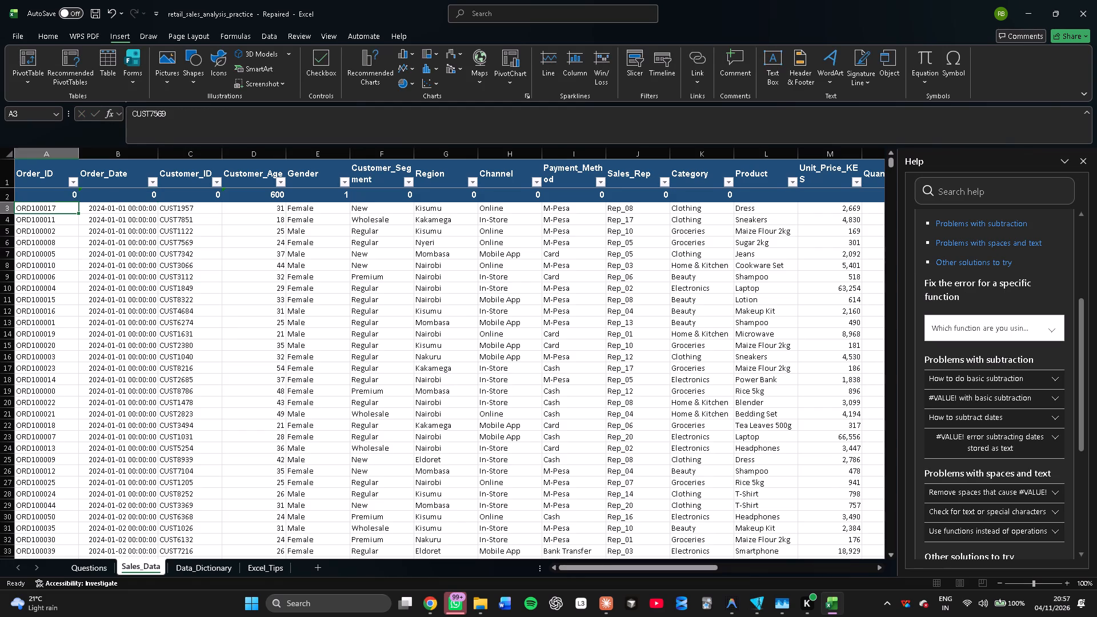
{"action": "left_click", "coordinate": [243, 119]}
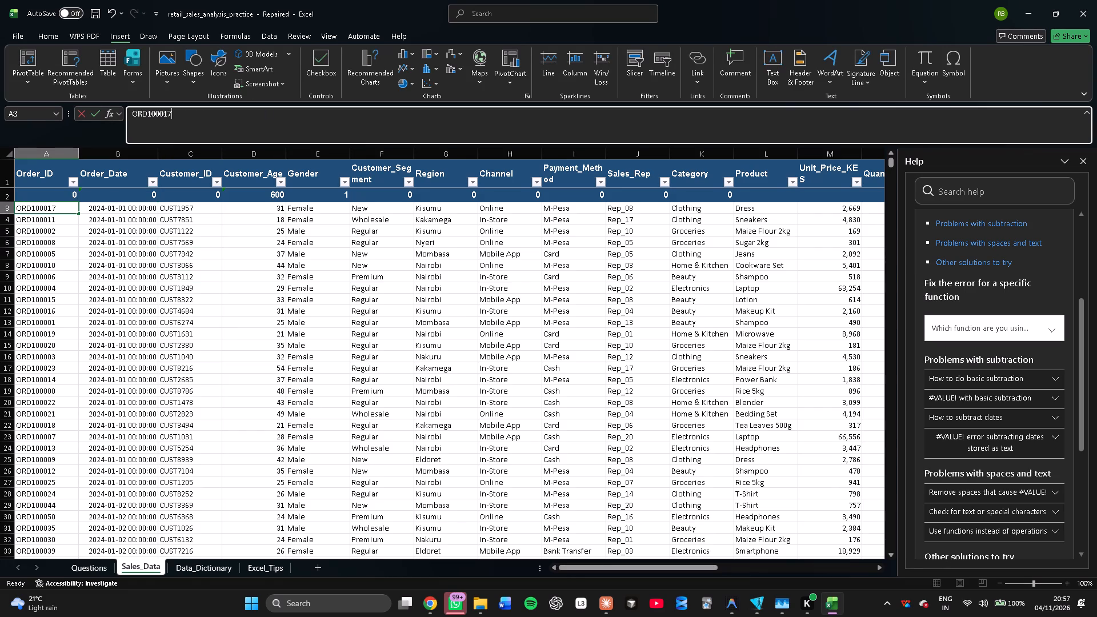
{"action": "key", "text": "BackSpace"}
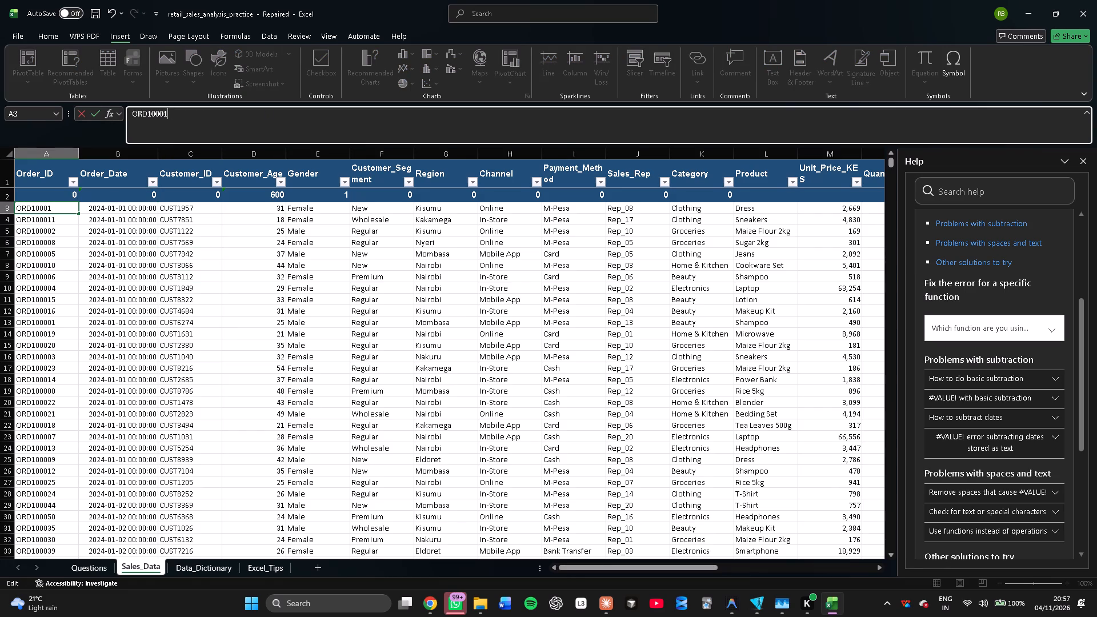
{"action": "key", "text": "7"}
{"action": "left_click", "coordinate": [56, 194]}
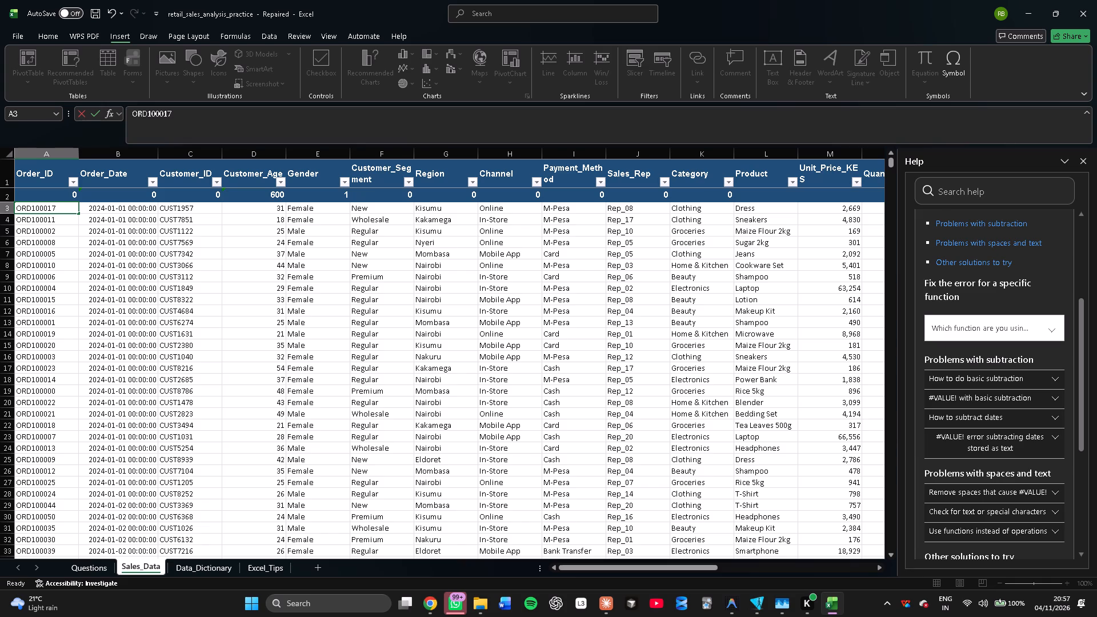
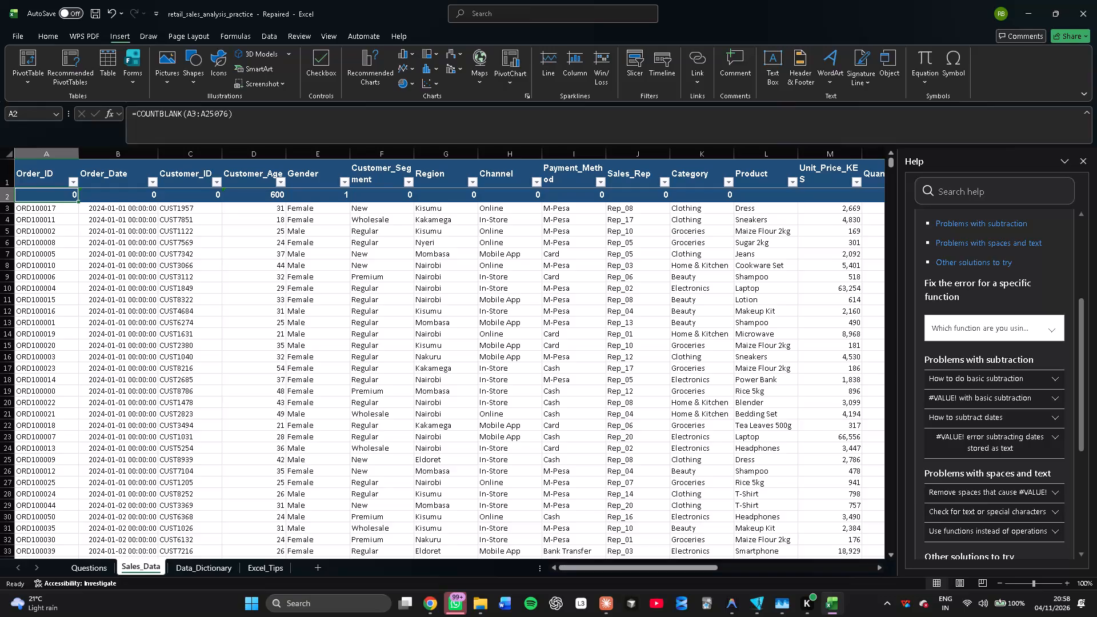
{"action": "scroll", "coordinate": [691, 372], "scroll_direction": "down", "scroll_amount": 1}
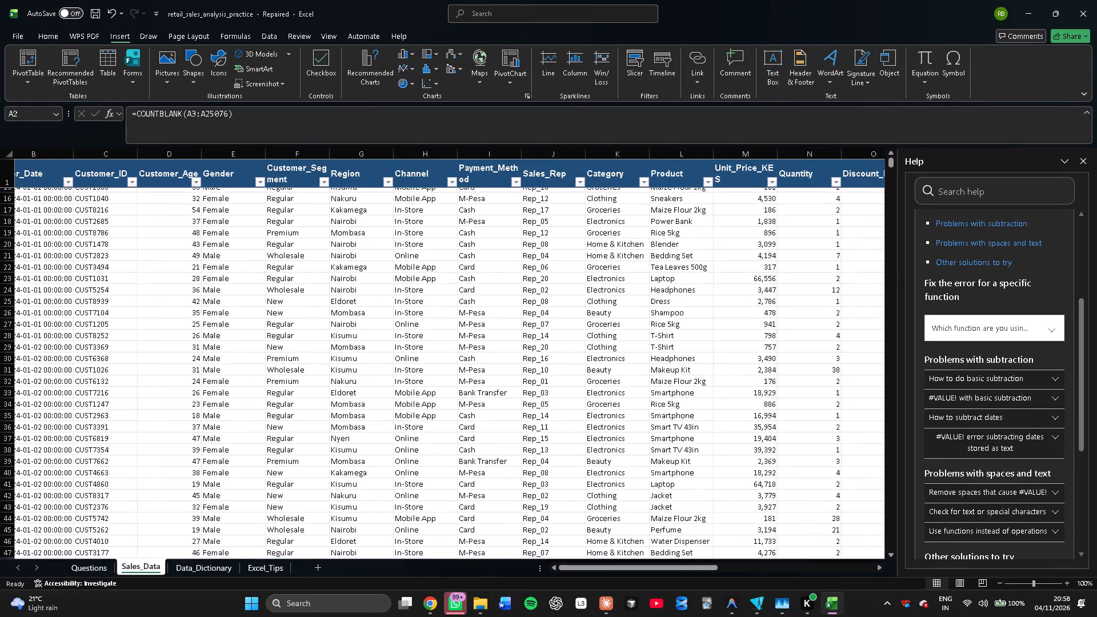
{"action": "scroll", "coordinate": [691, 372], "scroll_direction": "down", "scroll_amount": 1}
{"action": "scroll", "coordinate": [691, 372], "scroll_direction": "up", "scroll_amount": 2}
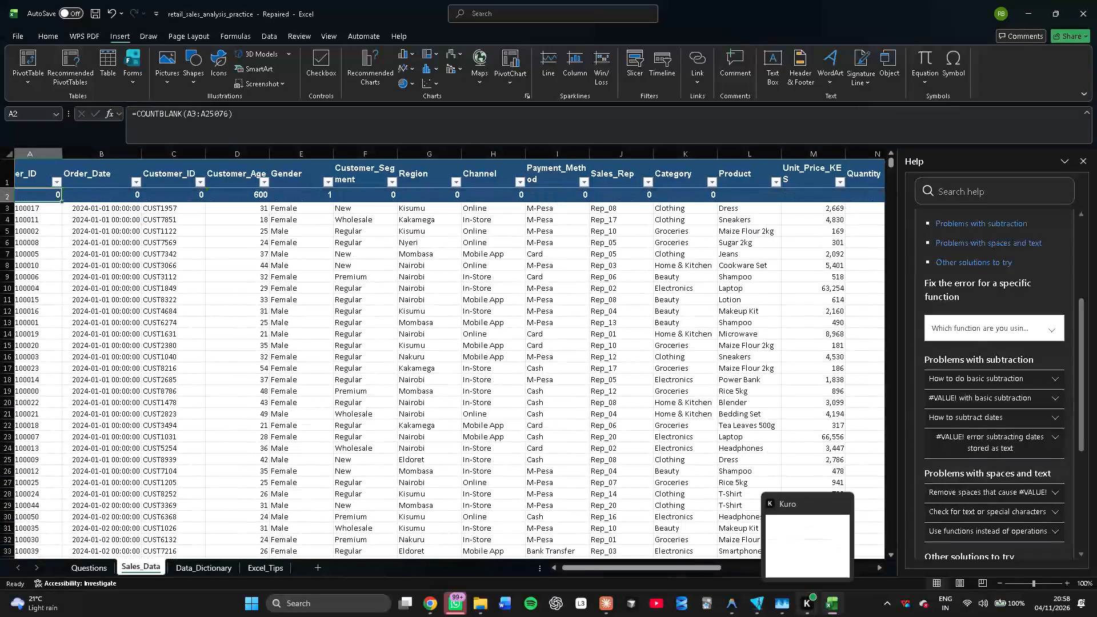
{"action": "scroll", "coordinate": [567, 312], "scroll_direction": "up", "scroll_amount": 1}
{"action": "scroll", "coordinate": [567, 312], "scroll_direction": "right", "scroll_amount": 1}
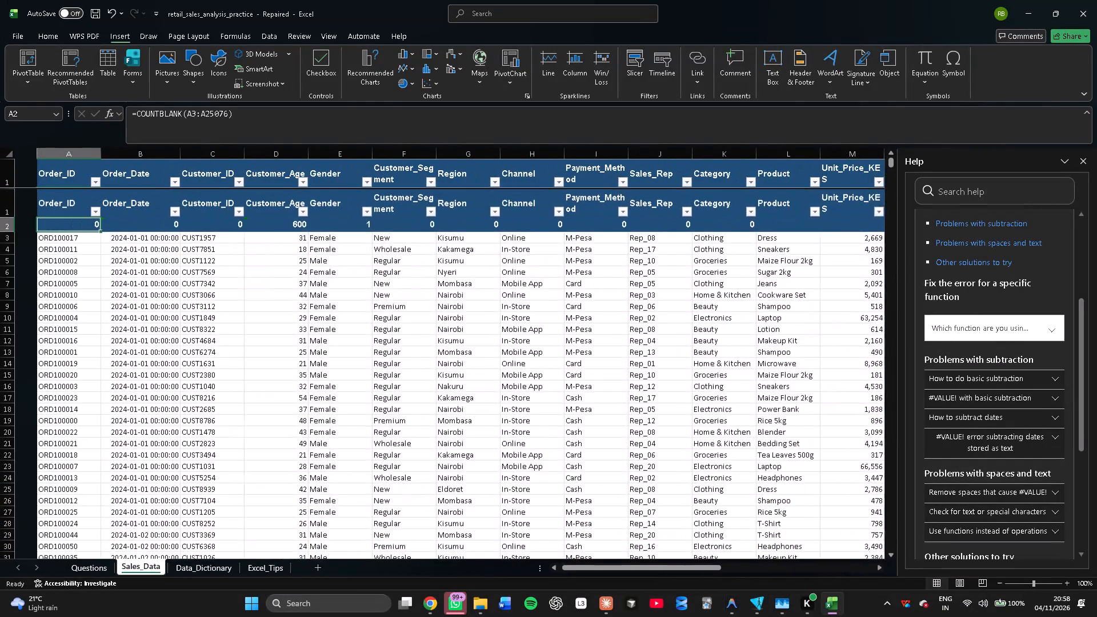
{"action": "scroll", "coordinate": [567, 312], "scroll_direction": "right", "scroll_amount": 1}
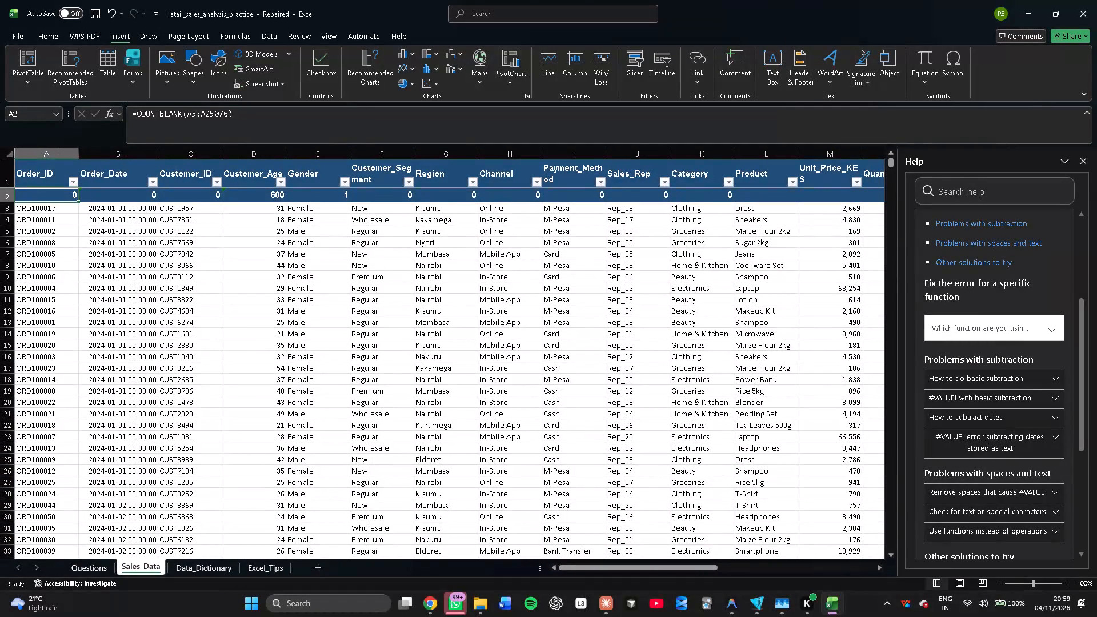
Review the question about impossible values and extreme Quantity outliers on the Questions sheet, and return to Sales_Data.
{"action": "left_click", "coordinate": [87, 572]}
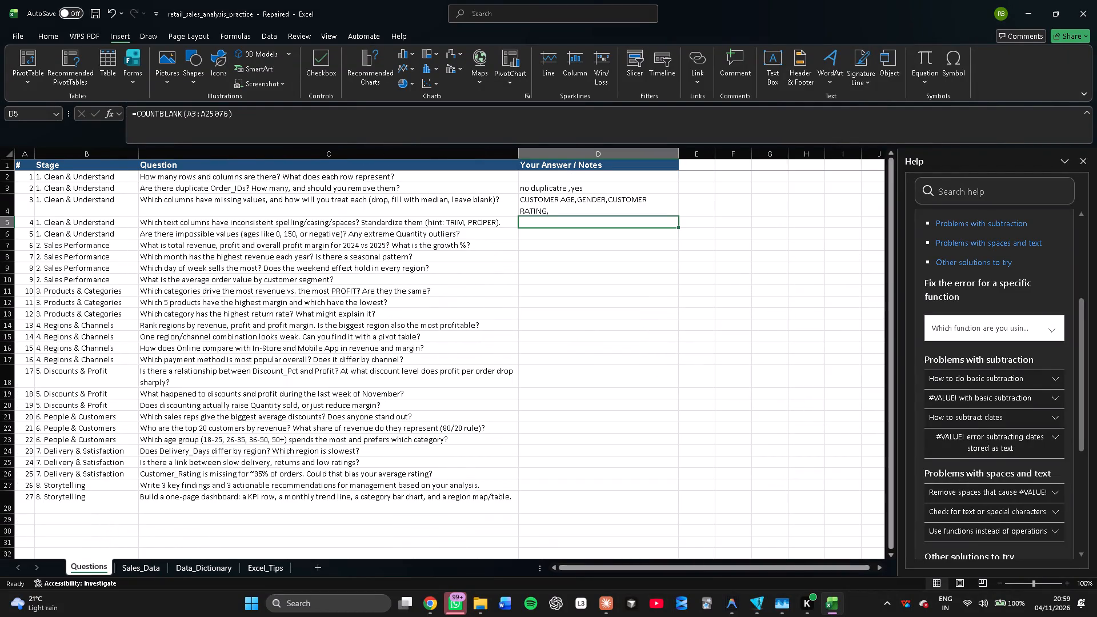
{"action": "left_click", "coordinate": [464, 234]}
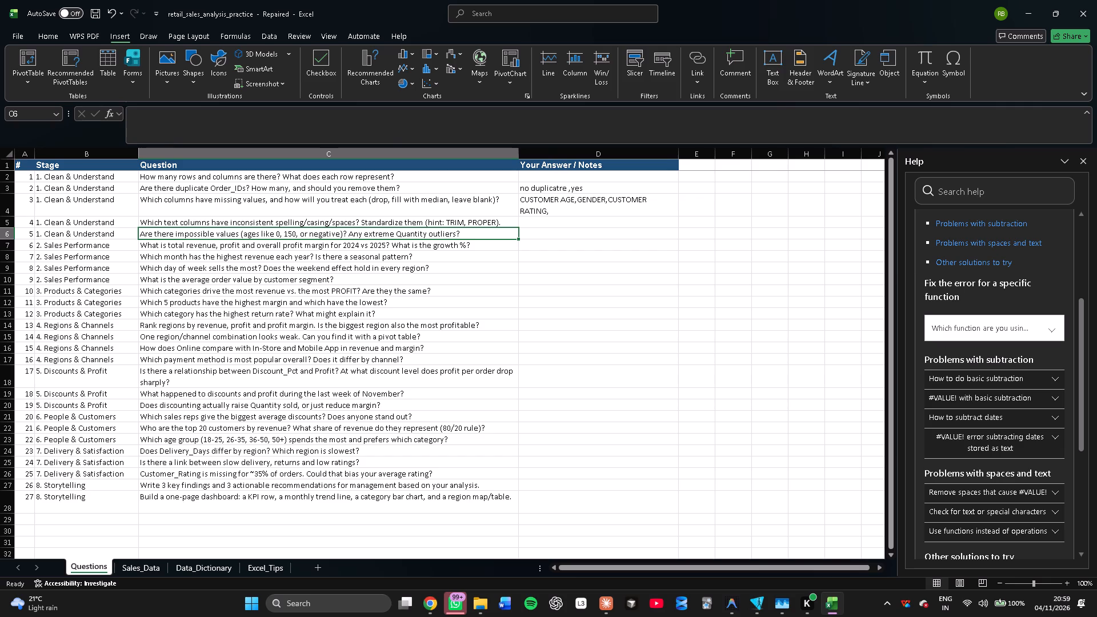
{"action": "left_click", "coordinate": [139, 562]}
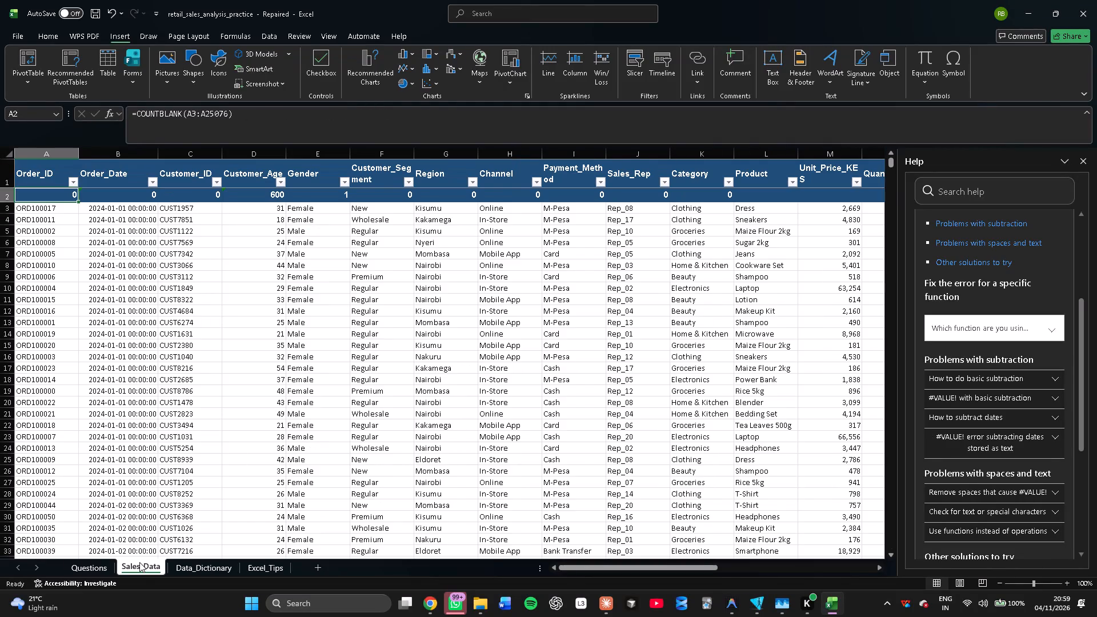
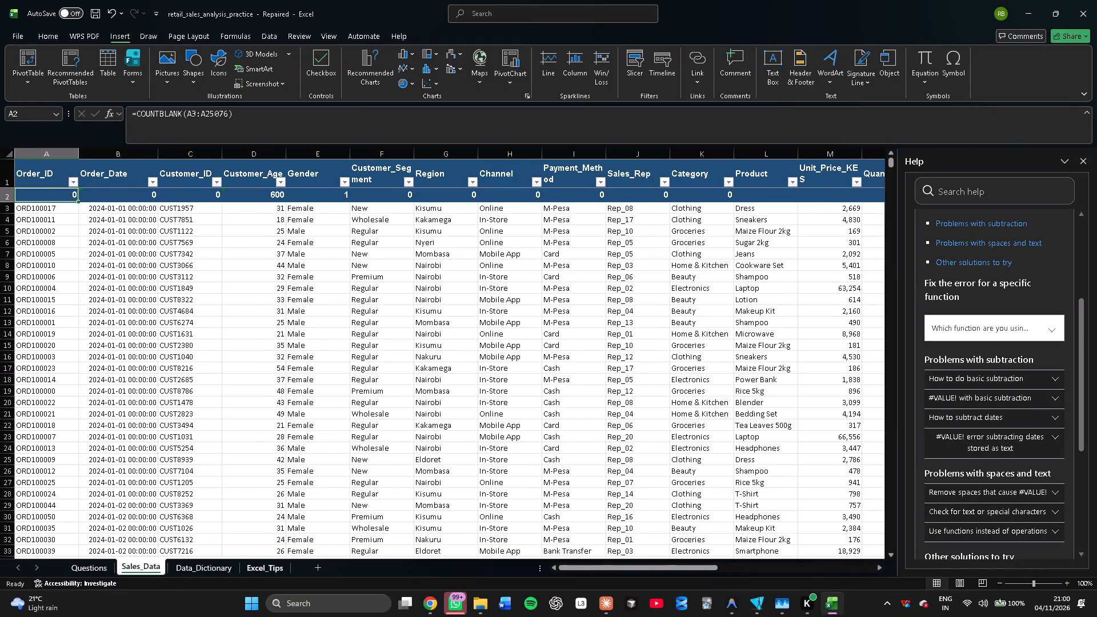
Start a formula in cell AC2 of Sales_Data with an IF function containing a nested OR test.
{"action": "scroll", "coordinate": [430, 454], "scroll_direction": "left", "scroll_amount": 6}
{"action": "scroll", "coordinate": [430, 454], "scroll_direction": "up", "scroll_amount": 1}
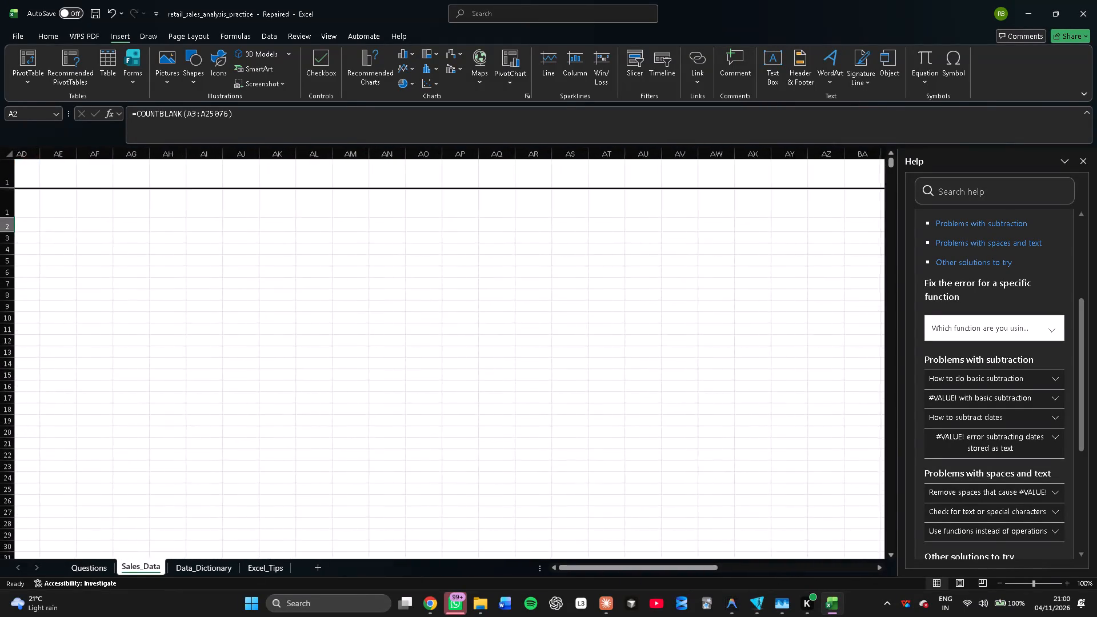
{"action": "scroll", "coordinate": [430, 454], "scroll_direction": "right", "scroll_amount": 5}
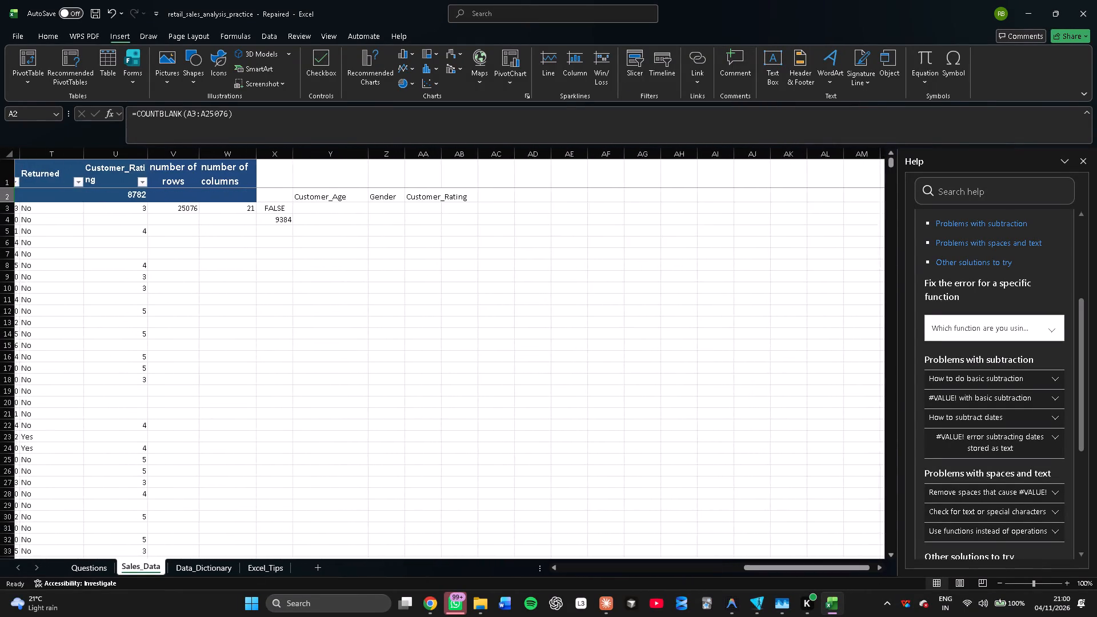
{"action": "scroll", "coordinate": [430, 454], "scroll_direction": "right", "scroll_amount": 2}
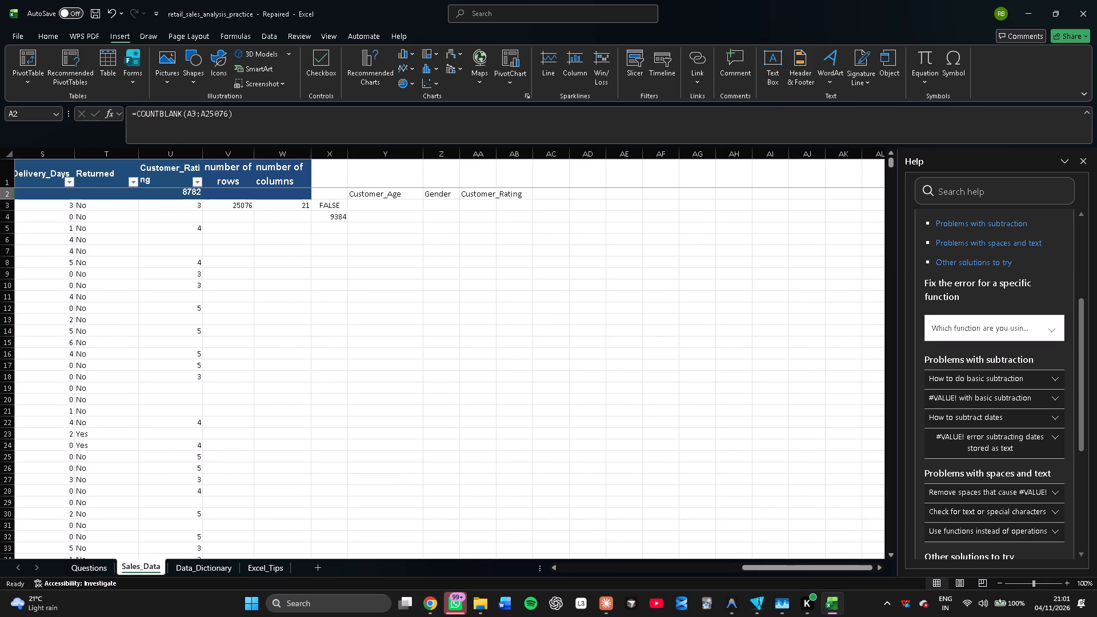
{"action": "left_click", "coordinate": [552, 198]}
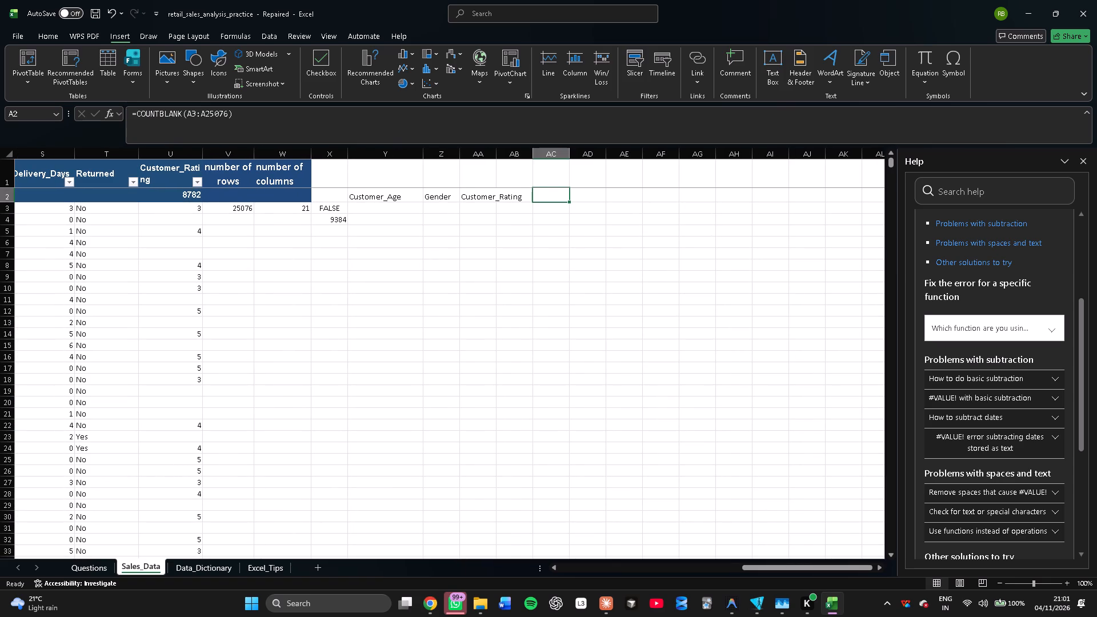
{"action": "left_click", "coordinate": [282, 124]}
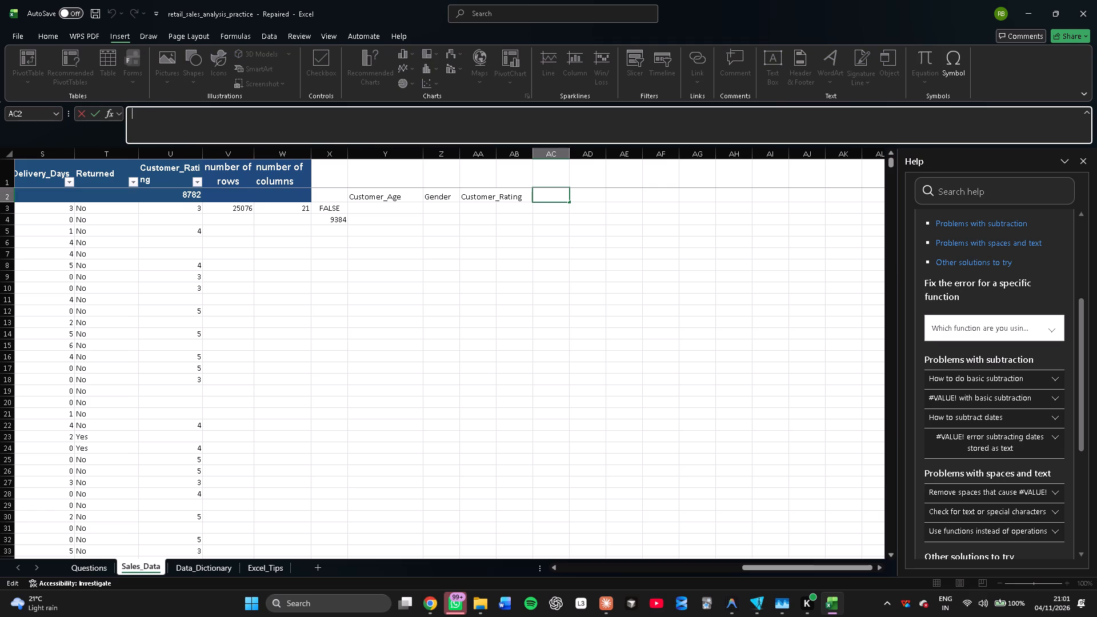
{"action": "key", "text": "minus"}
{"action": "key", "text": "BackSpace"}
{"action": "key", "text": "equal"}
{"action": "key", "text": "i"}
{"action": "key", "text": "Tab"}
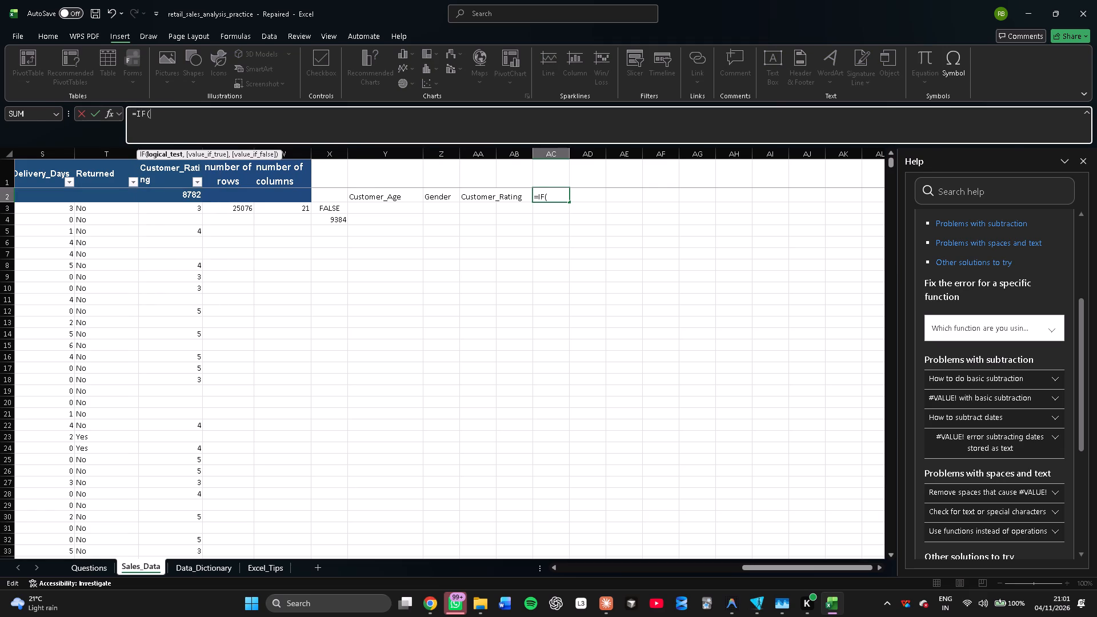
{"action": "key", "text": "o"}
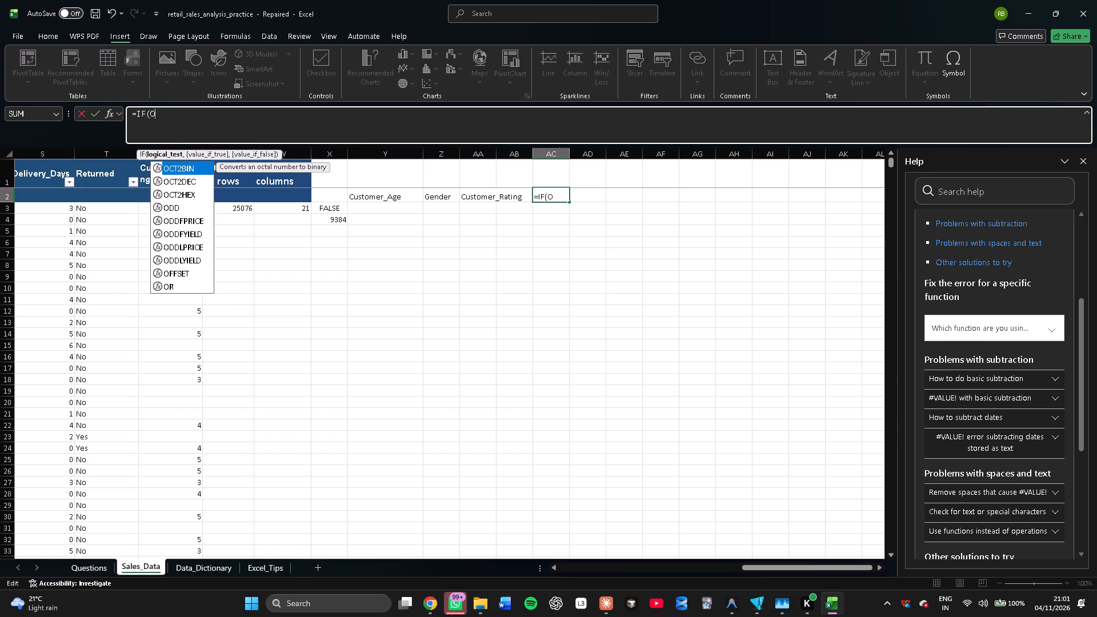
{"action": "key", "text": "r"}
{"action": "key", "text": "Tab"}
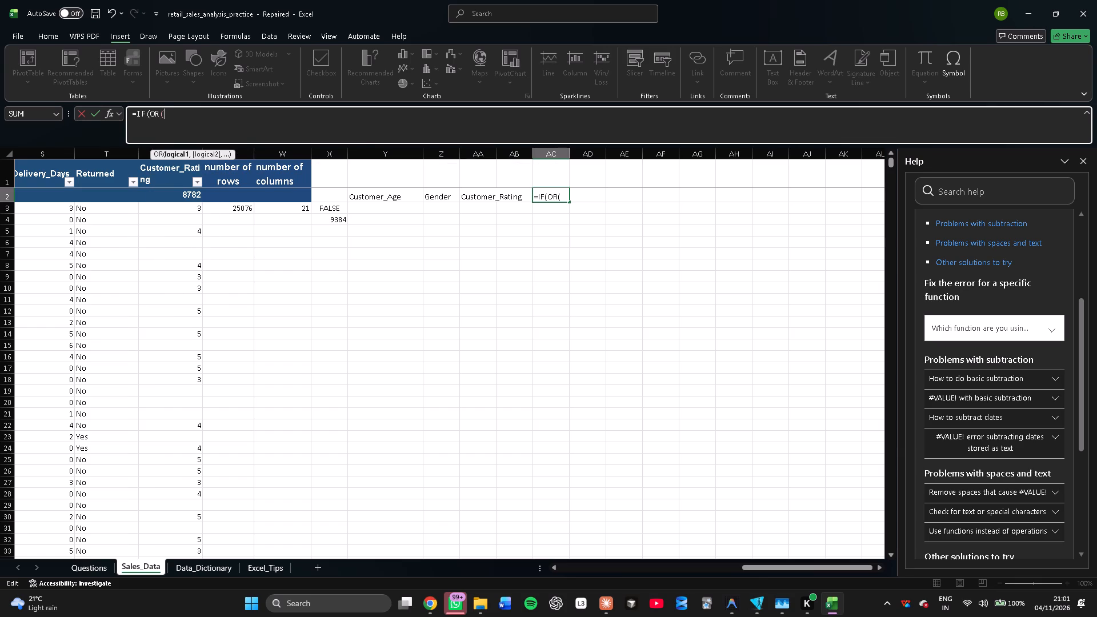
Enter A3<$AD$3 as the first condition of the OR test.
{"action": "type", "text": "A3"}
{"action": "key", "text": "shift+less"}
{"action": "key", "text": "shift+dollar"}
{"action": "type", "text": "AD"}
{"action": "key", "text": "shift+dollar"}
{"action": "type", "text": "11"}
{"action": "key", "text": "BackSpace"}
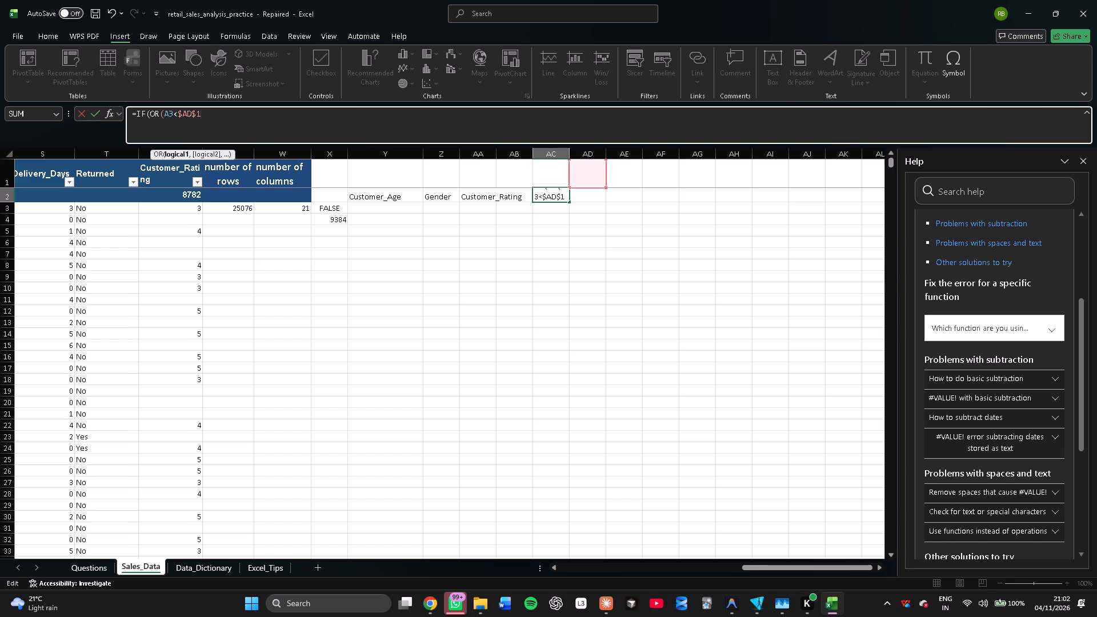
{"action": "key", "text": "BackSpace"}
{"action": "key", "text": "3"}
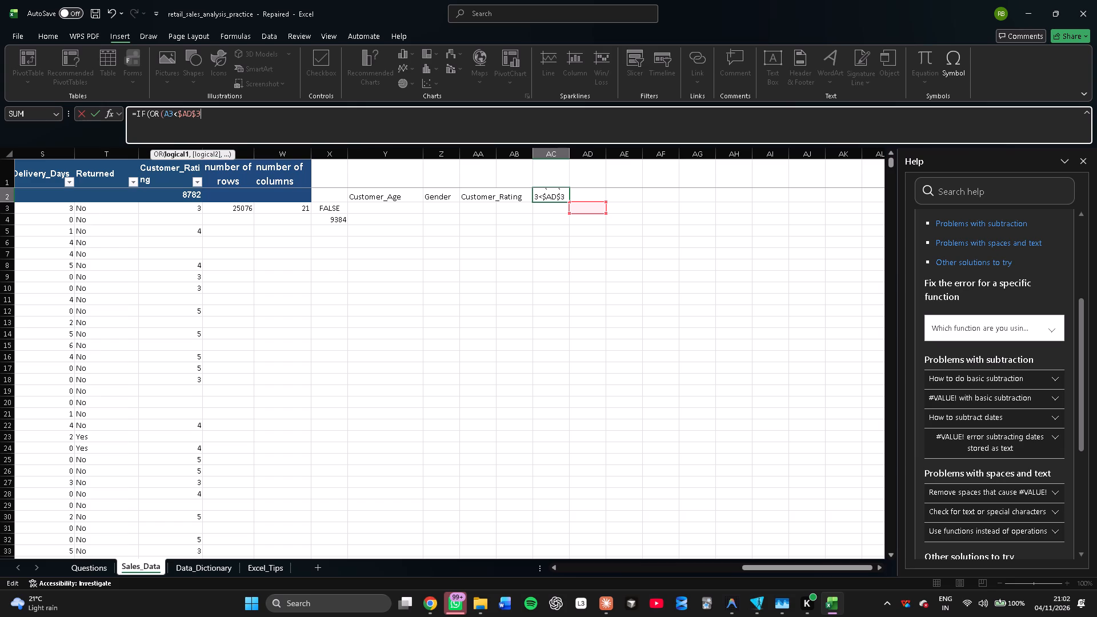
{"action": "key", "text": "comma"}
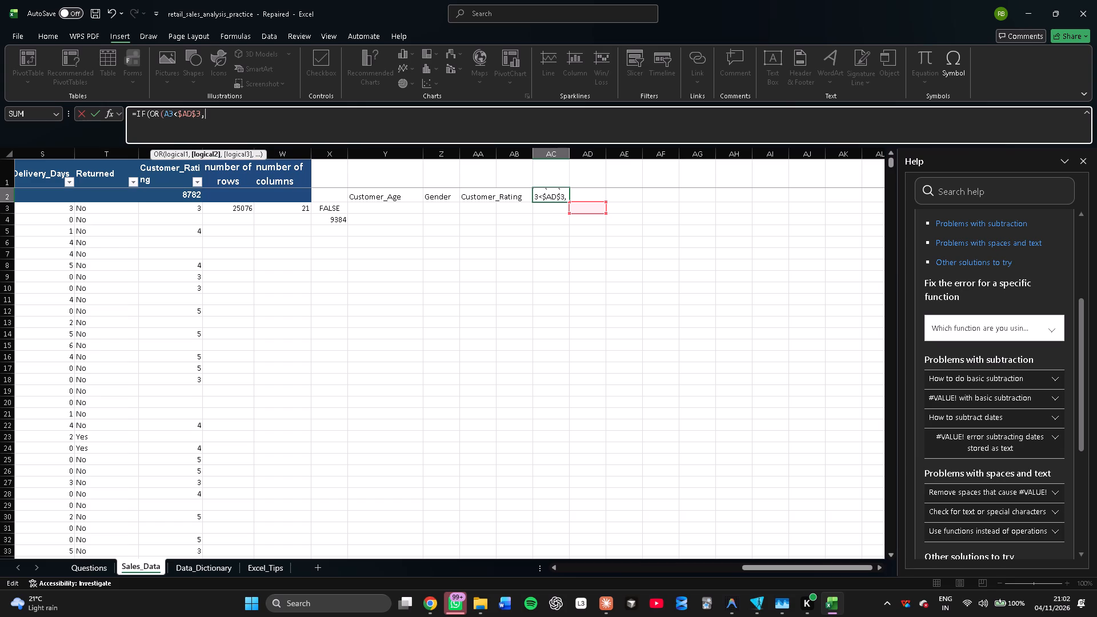
Add A2<$AD$4 as the second condition and close the OR test.
{"action": "key", "text": "a"}
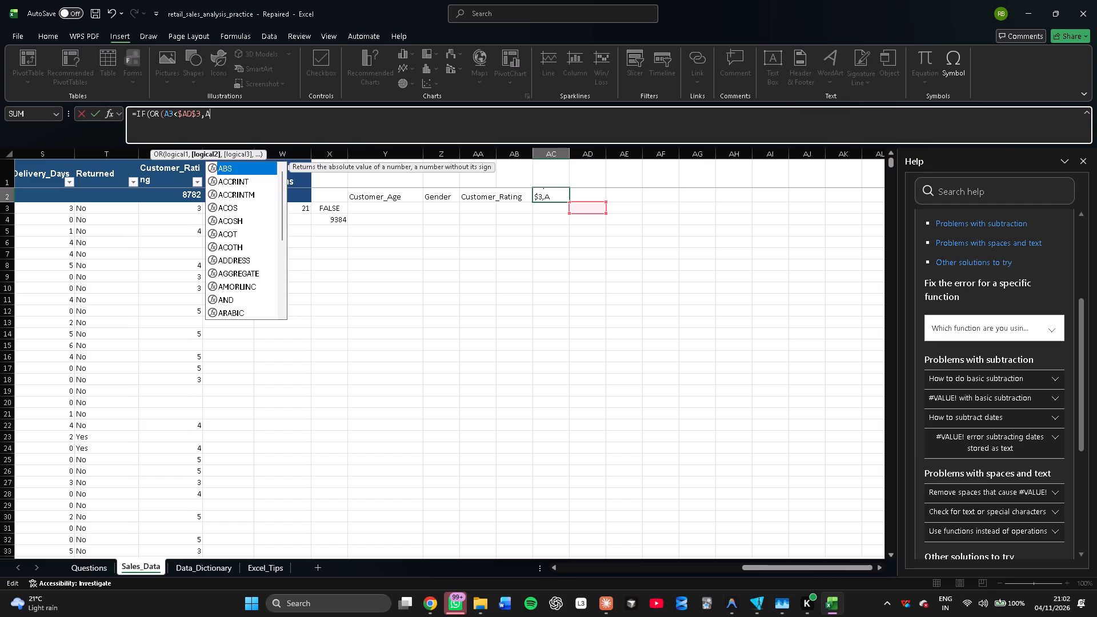
{"action": "key", "text": "2"}
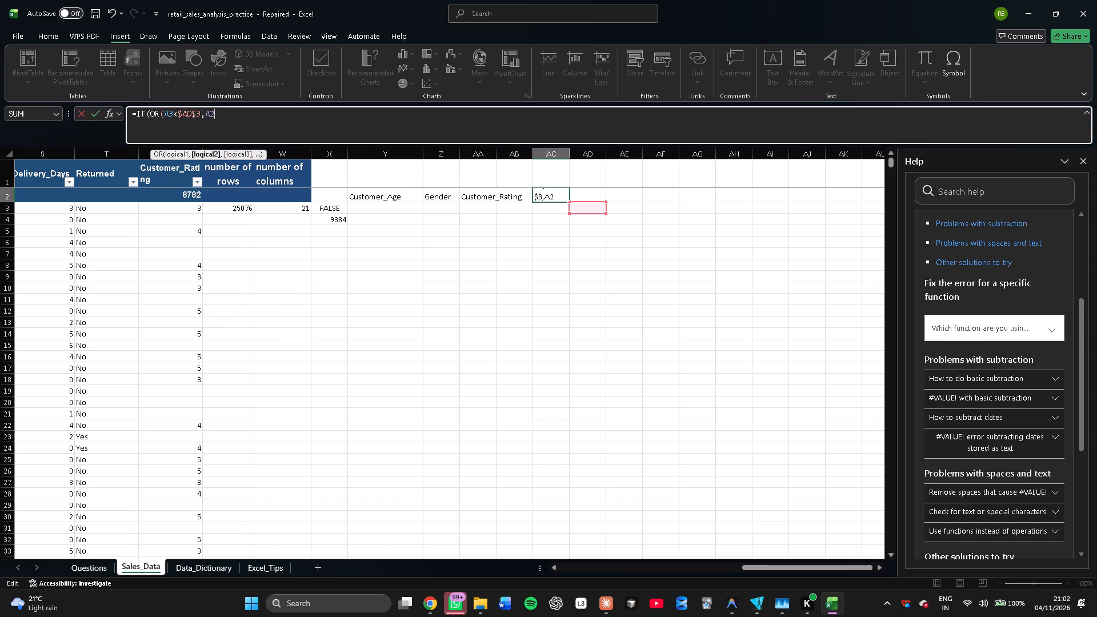
{"action": "key", "text": "comma"}
{"action": "key", "text": "BackSpace"}
{"action": "key", "text": "shift+less"}
{"action": "key", "text": "shift+dollar"}
{"action": "key", "text": "a"}
{"action": "key", "text": "3"}
{"action": "key", "text": "BackSpace"}
{"action": "key", "text": "BackSpace"}
{"action": "type", "text": "AD"}
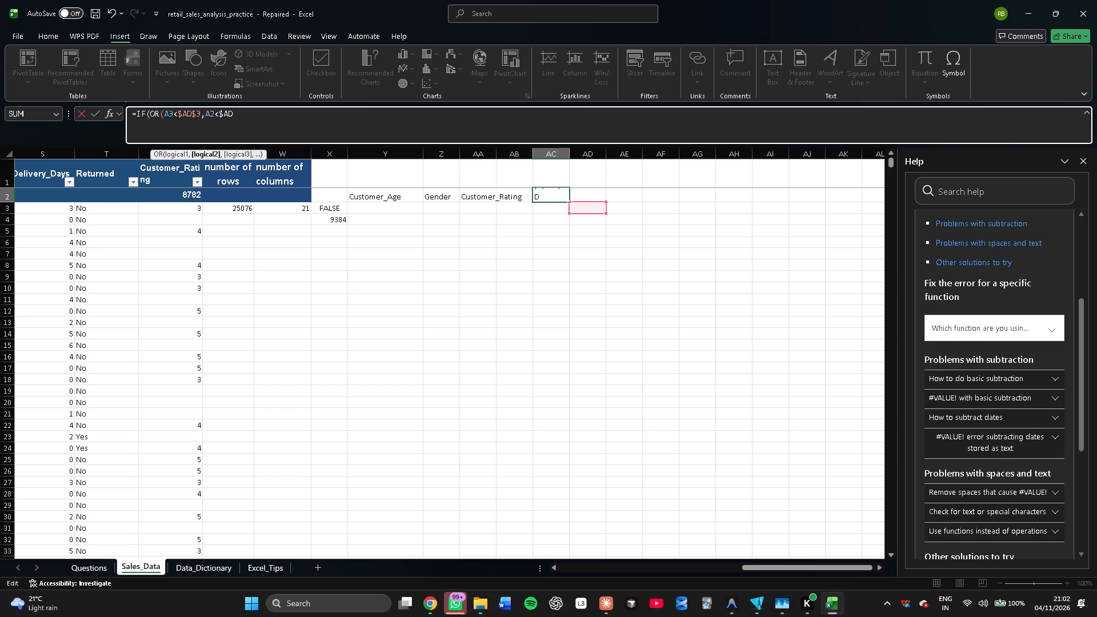
{"action": "key", "text": "shift+dollar"}
{"action": "key", "text": "4"}
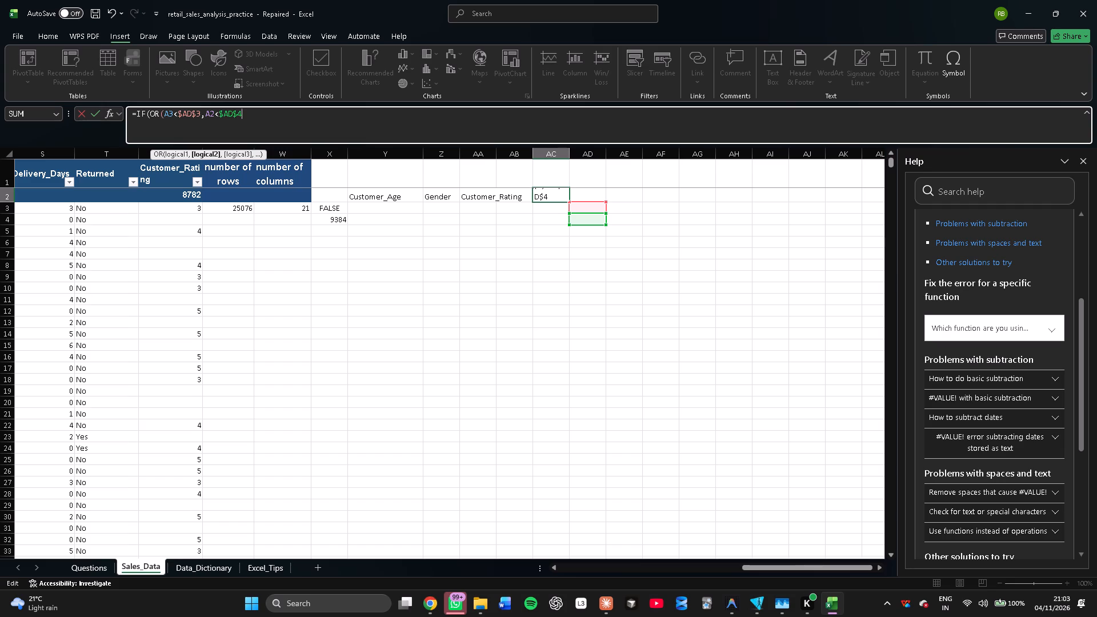
{"action": "key", "text": "shift+parenright"}
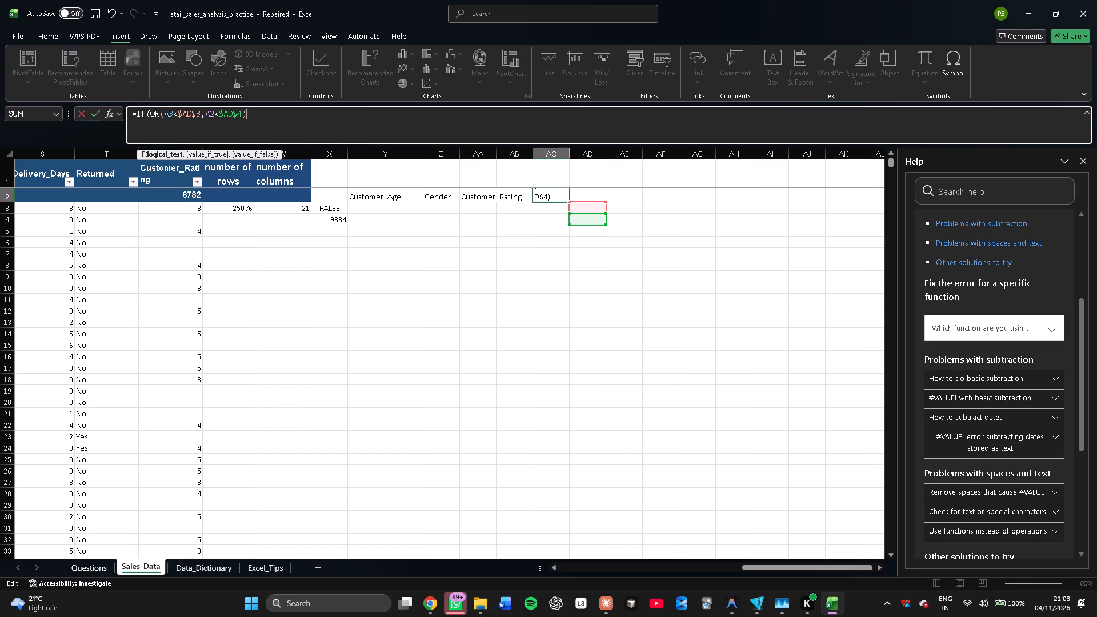
Add "EXTREME" as the value-if-true argument of the IF formula in AC2.
{"action": "key", "text": "comma"}
{"action": "key", "text": "shift+quotedbl"}
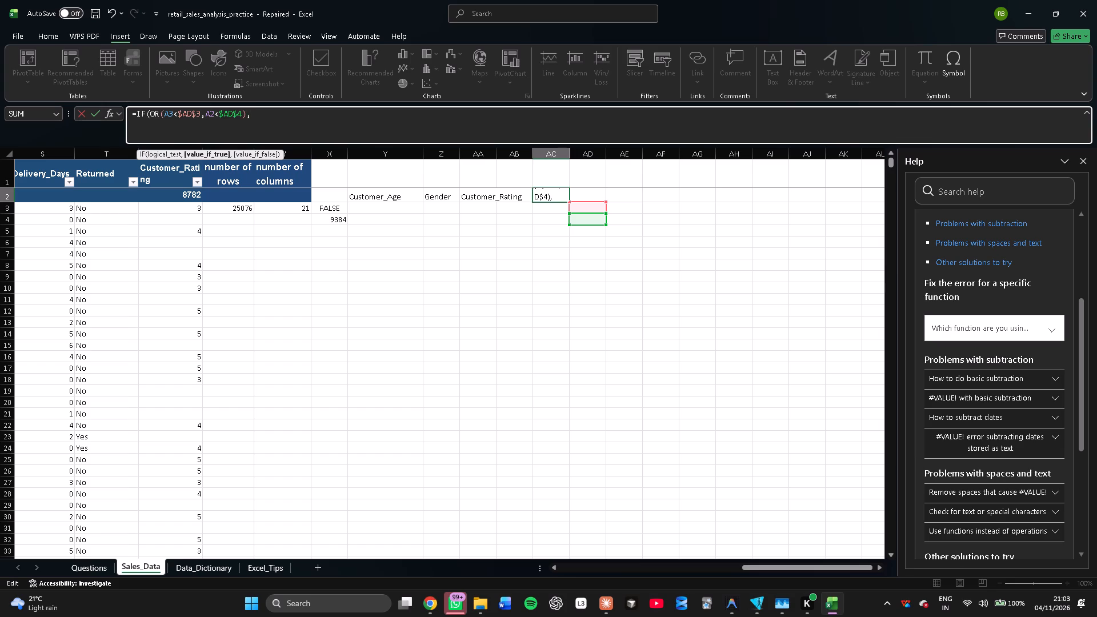
{"action": "type", "text": "EXTREE"}
{"action": "key", "text": "BackSpace"}
{"action": "type", "text": "ME"}
{"action": "key", "text": "shift+quotedbl"}
{"action": "key", "text": "comma"}
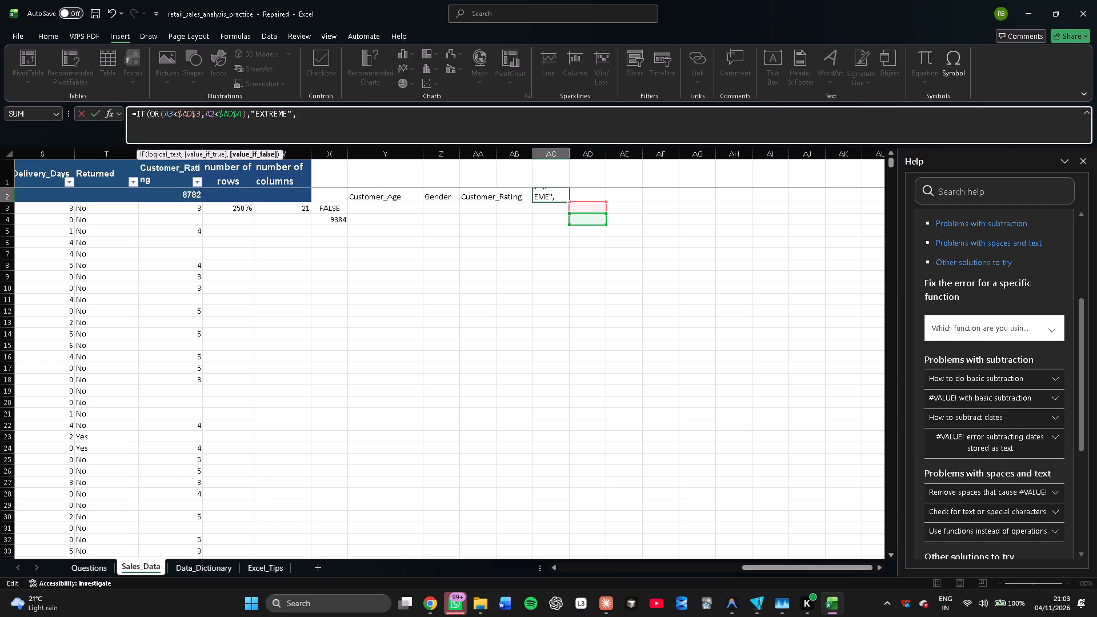
Add "NORMAL" as the value-if-false argument and commit the AC2 formula with its closing parenthesis.
{"action": "type", "text": "NOR"}
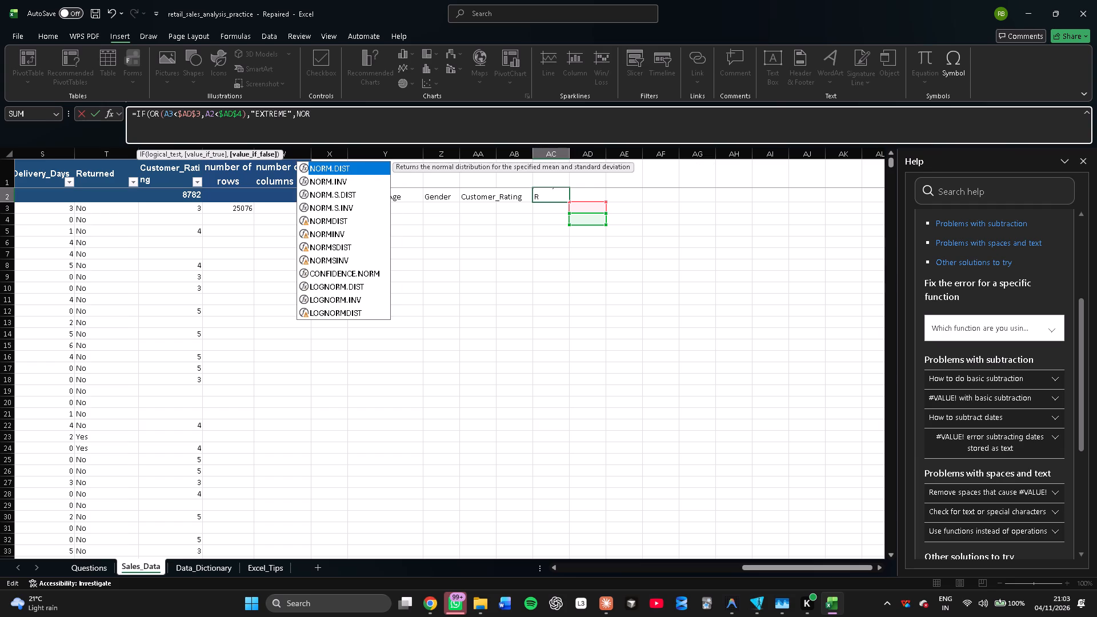
{"action": "type", "text": "MAL"}
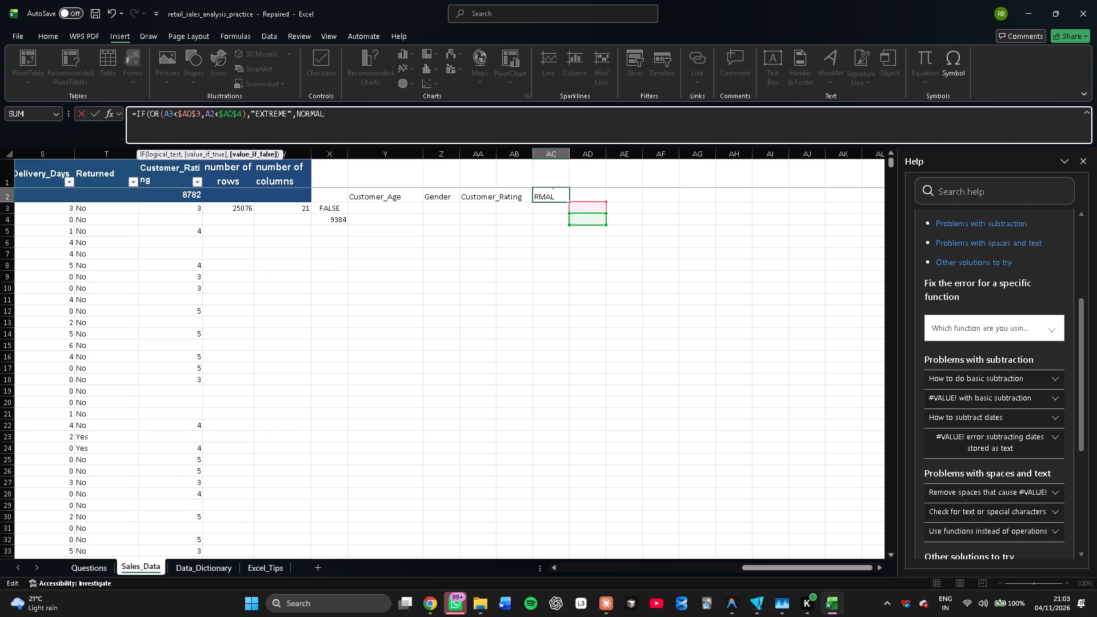
{"action": "key", "text": "BackSpace"}
{"action": "key", "text": "BackSpace"}
{"action": "key", "text": "BackSpace"}
{"action": "key", "text": "BackSpace"}
{"action": "key", "text": "BackSpace"}
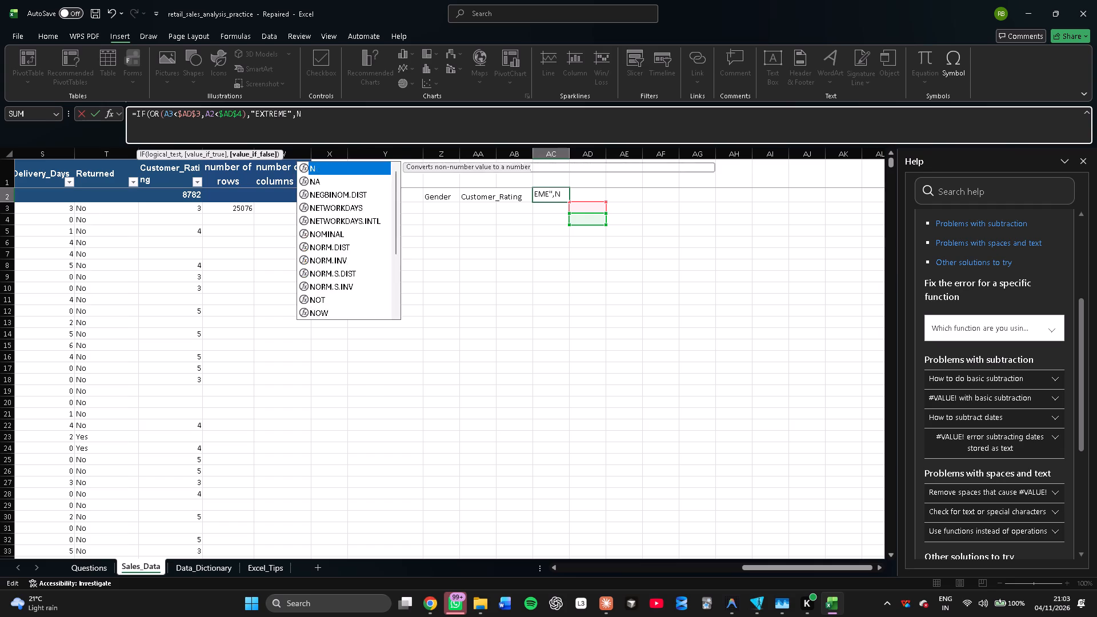
{"action": "key", "text": "BackSpace"}
{"action": "key", "text": "shift+quotedbl"}
{"action": "type", "text": "NORM"}
{"action": "type", "text": "AL"}
{"action": "key", "text": "shift+colon"}
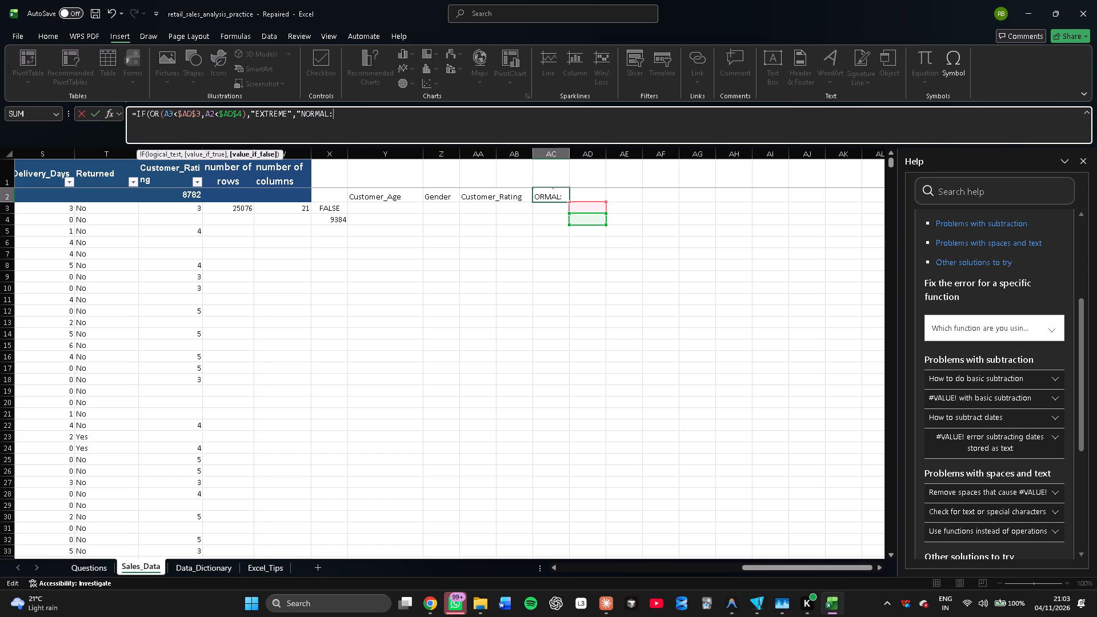
{"action": "key", "text": "BackSpace"}
{"action": "key", "text": "shift+quotedbl"}
{"action": "left_click", "coordinate": [592, 239]}
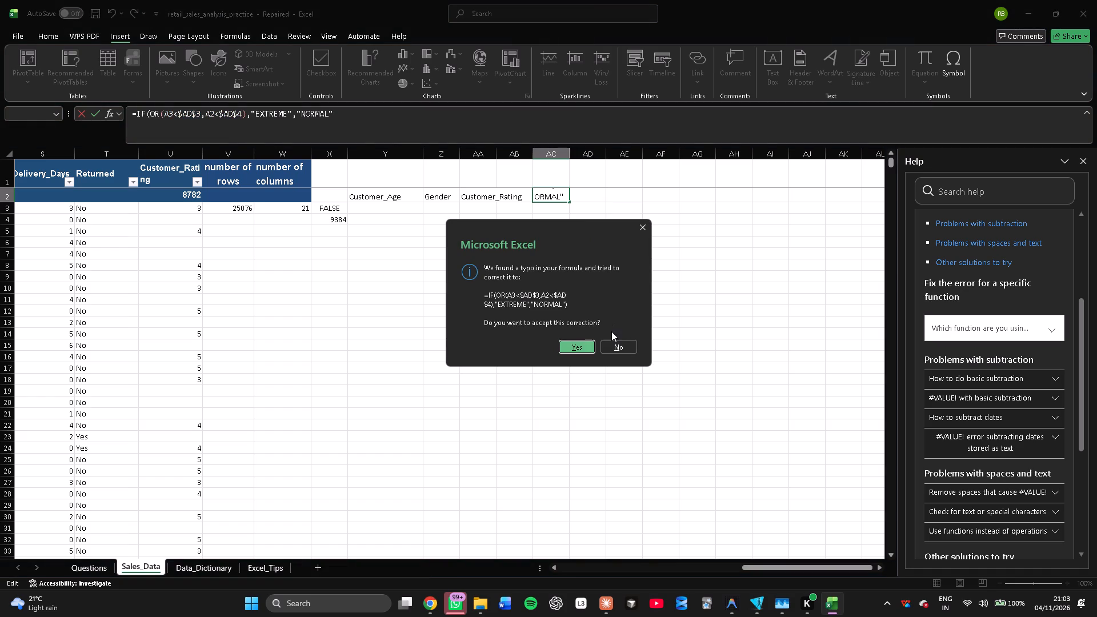
{"action": "left_click", "coordinate": [566, 346]}
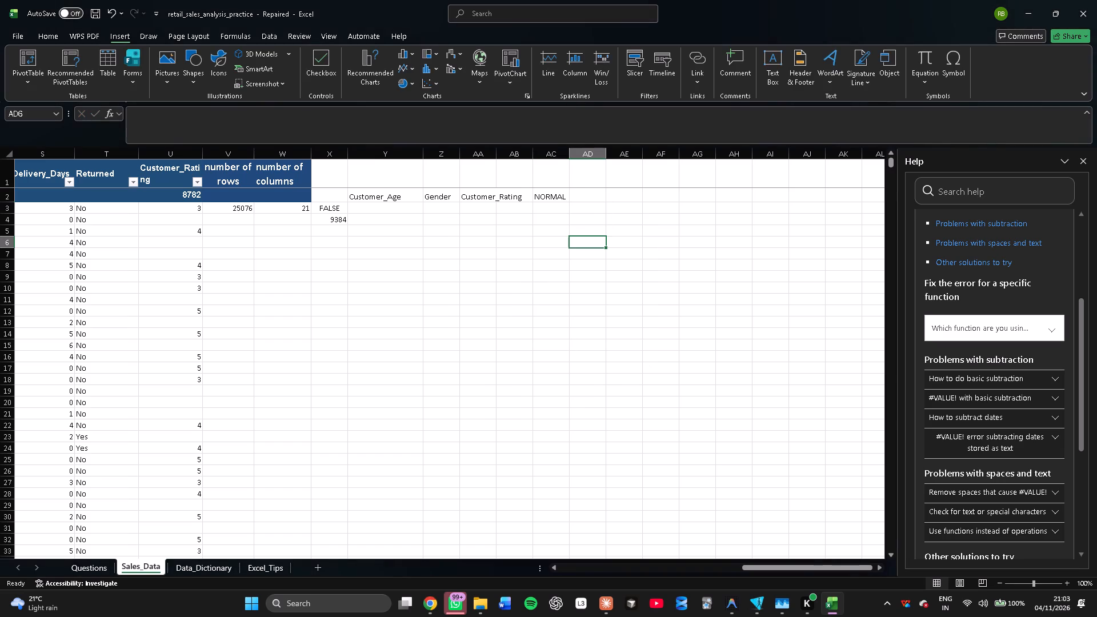
Enter the threshold values the formula refers to: 0 in AD3 and 50 in AD4.
{"action": "left_click", "coordinate": [590, 214]}
{"action": "left_click", "coordinate": [555, 199]}
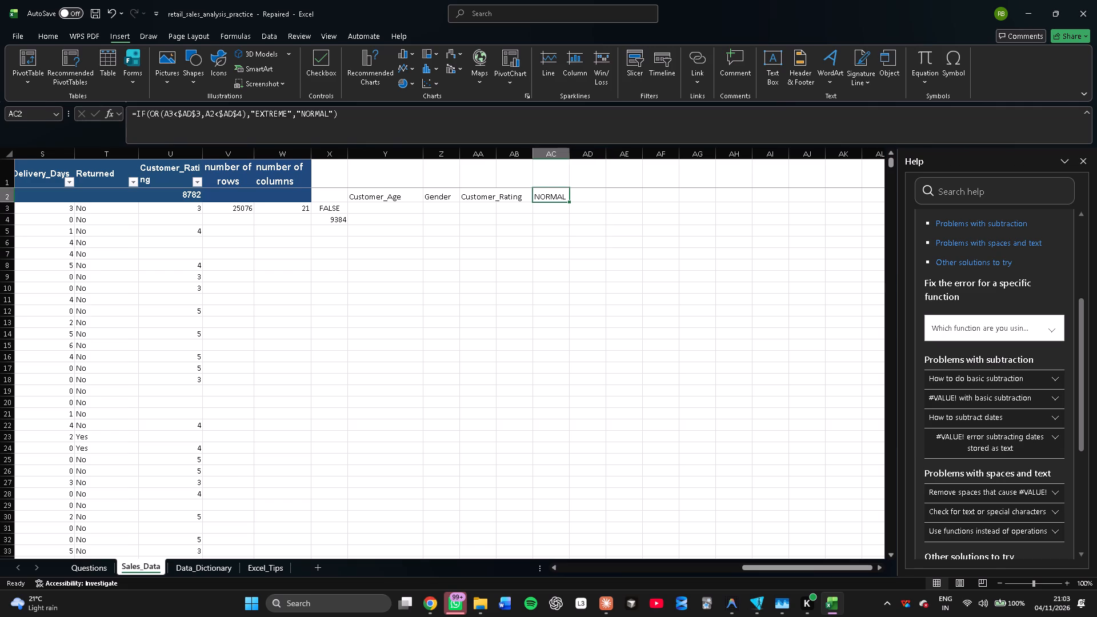
{"action": "left_click", "coordinate": [586, 212]}
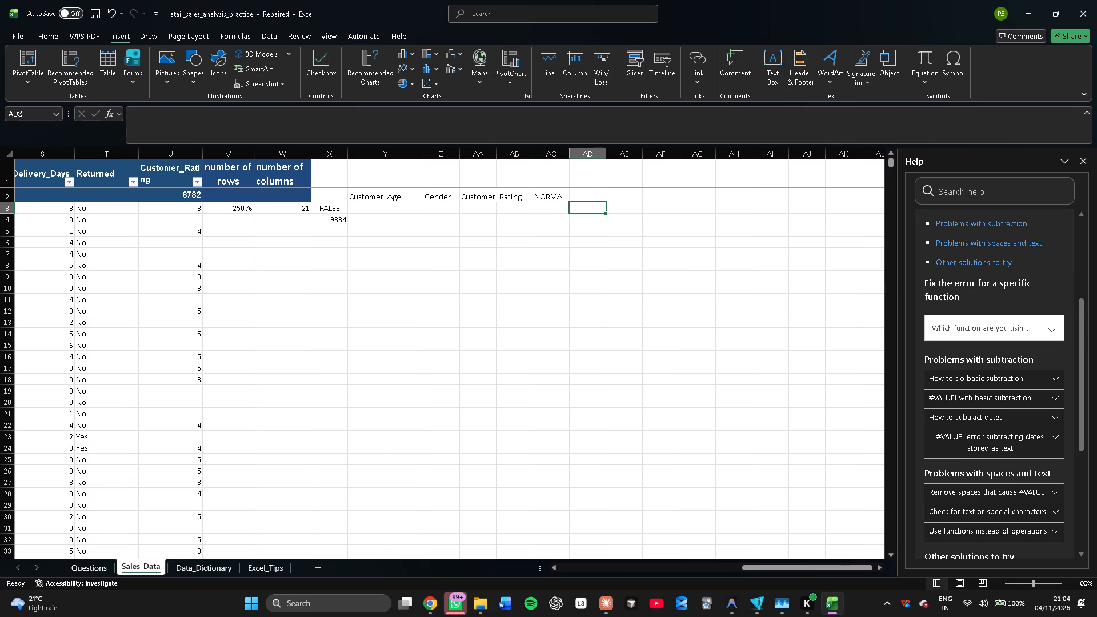
{"action": "double_click", "coordinate": [588, 210]}
{"action": "key", "text": "0"}
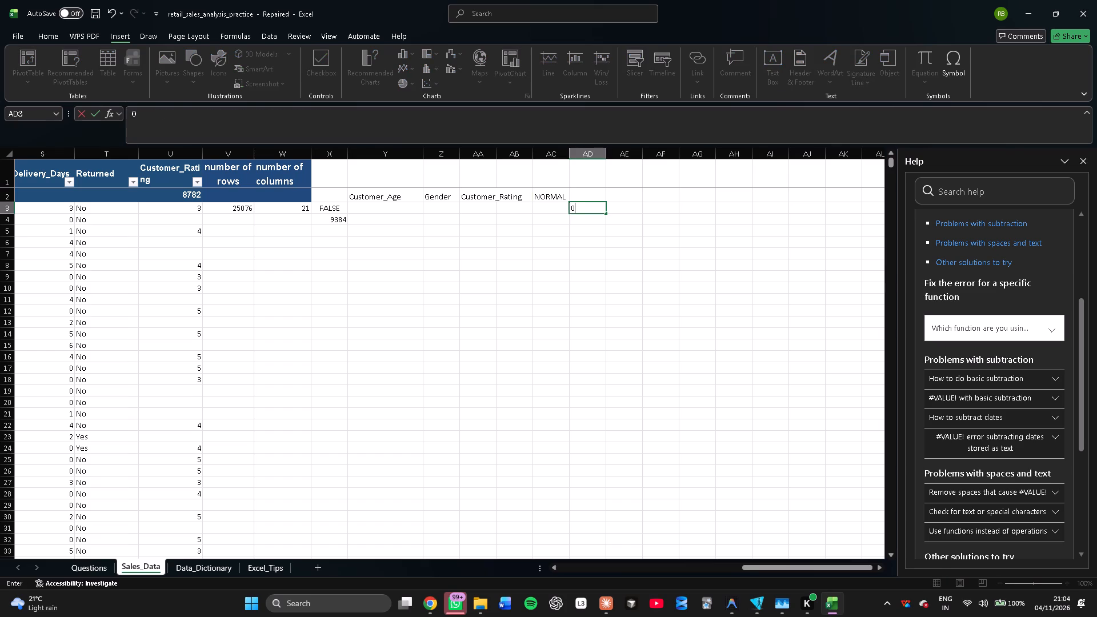
{"action": "double_click", "coordinate": [595, 220]}
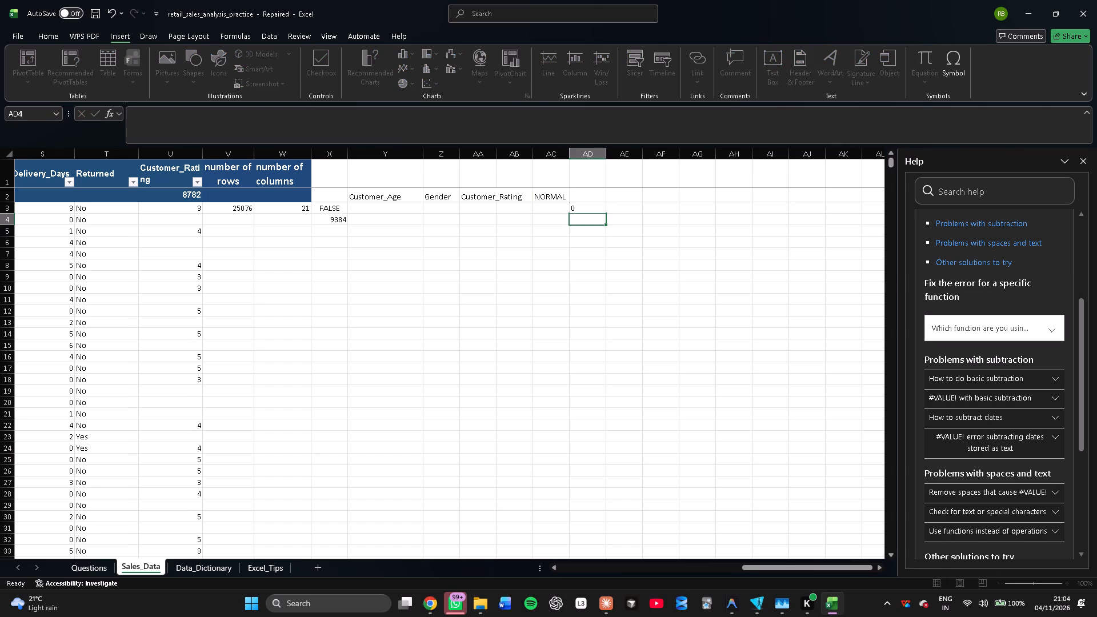
{"action": "key", "text": "5"}
{"action": "key", "text": "0"}
{"action": "left_click", "coordinate": [588, 273]}
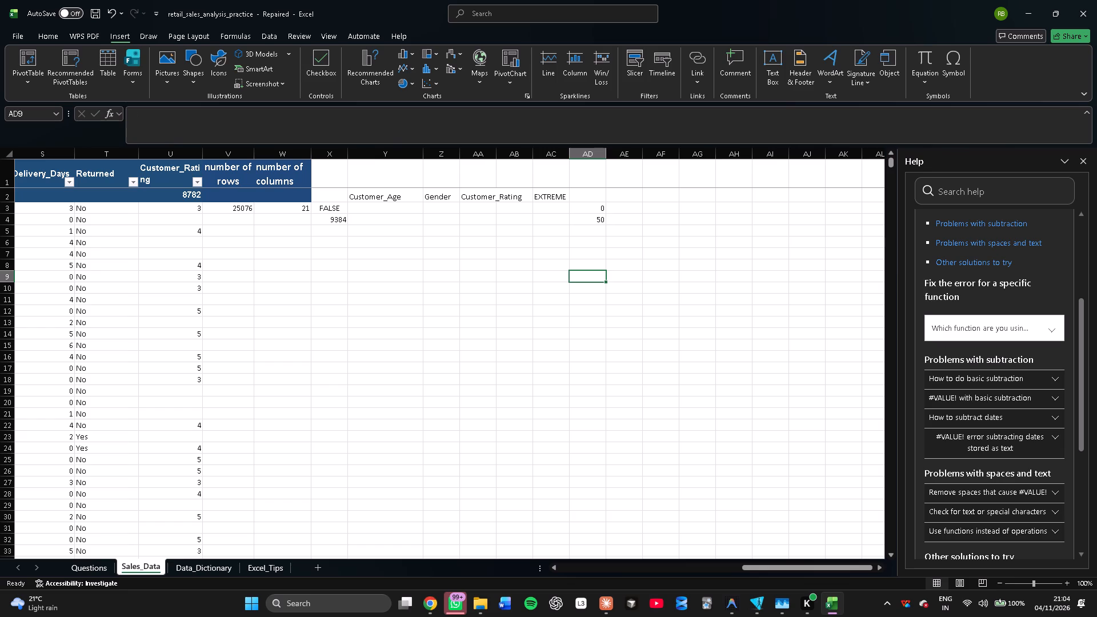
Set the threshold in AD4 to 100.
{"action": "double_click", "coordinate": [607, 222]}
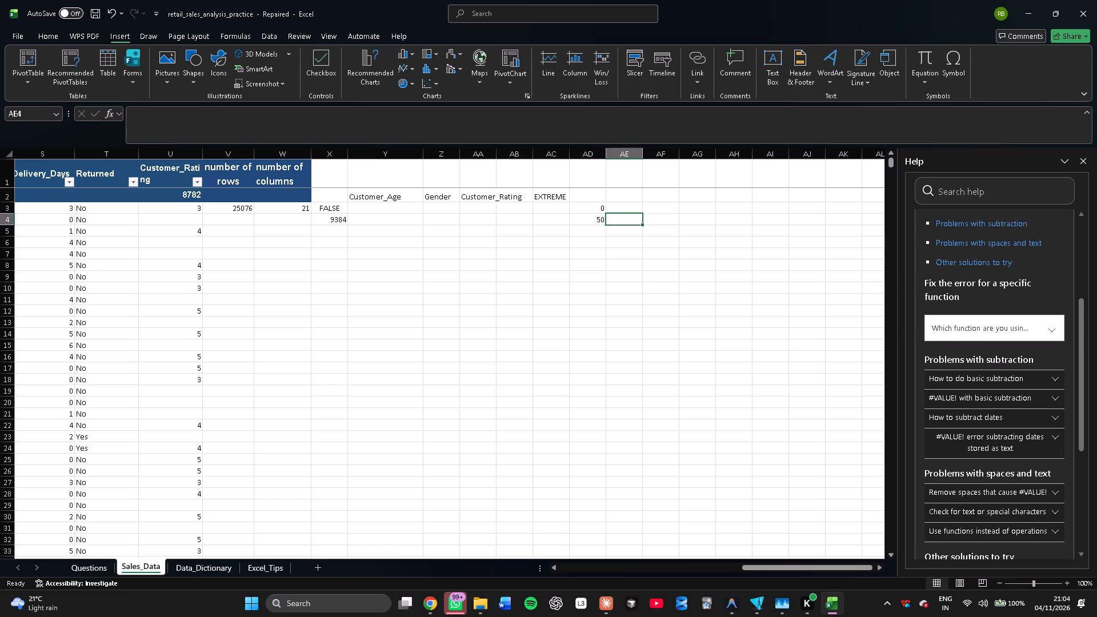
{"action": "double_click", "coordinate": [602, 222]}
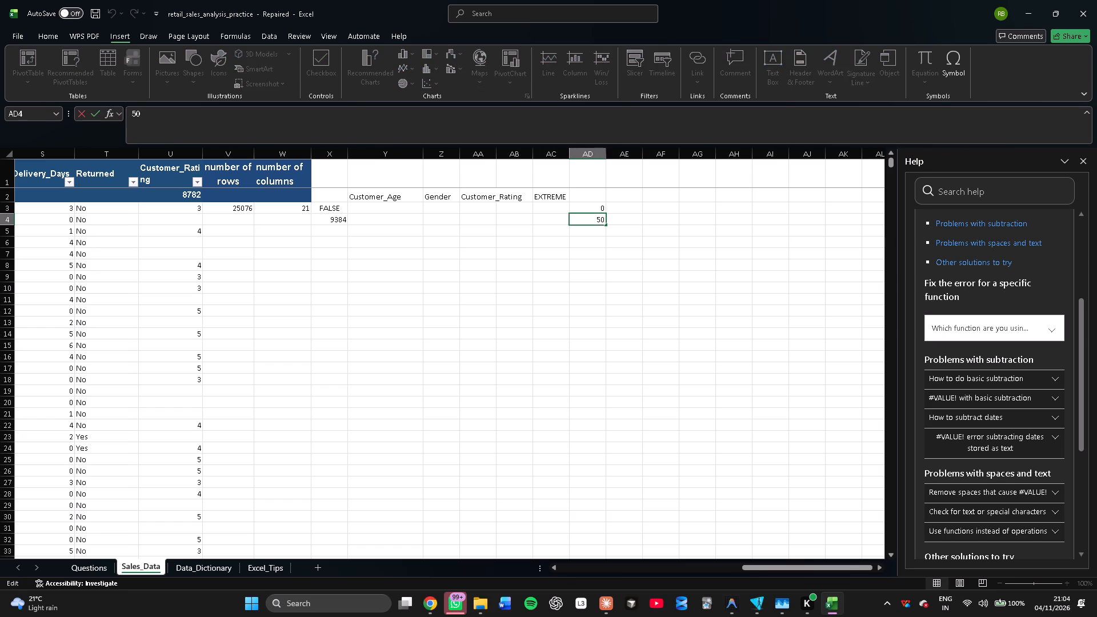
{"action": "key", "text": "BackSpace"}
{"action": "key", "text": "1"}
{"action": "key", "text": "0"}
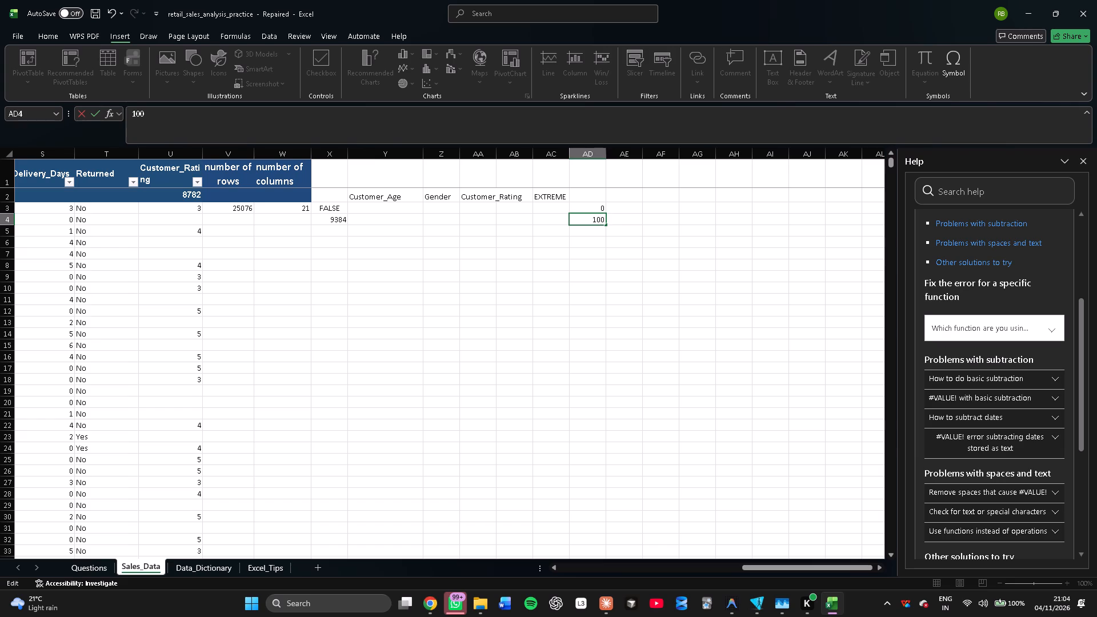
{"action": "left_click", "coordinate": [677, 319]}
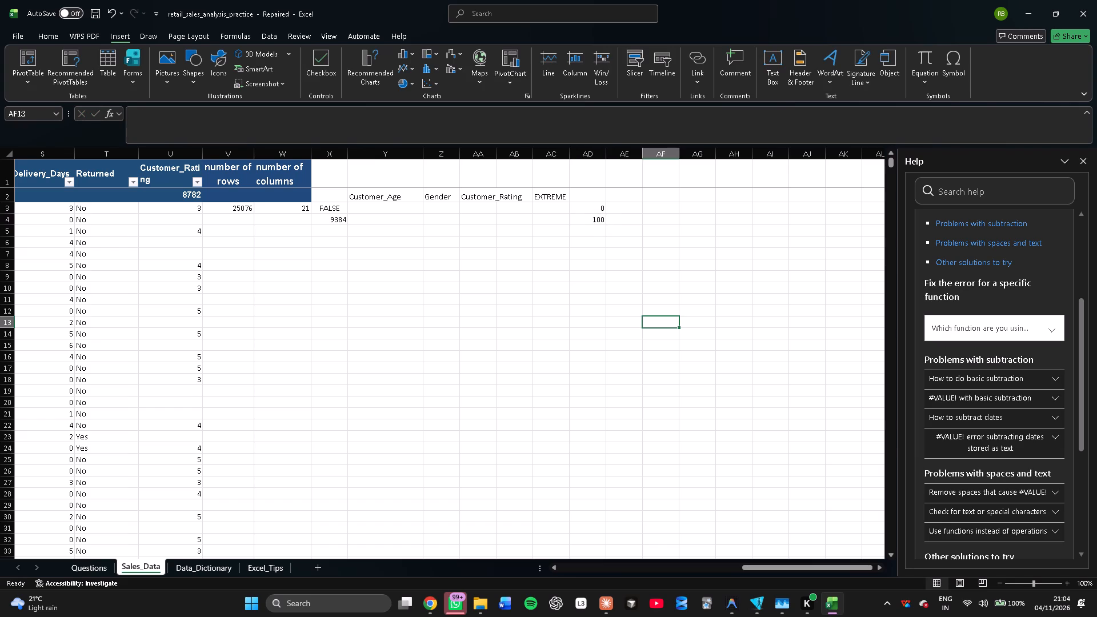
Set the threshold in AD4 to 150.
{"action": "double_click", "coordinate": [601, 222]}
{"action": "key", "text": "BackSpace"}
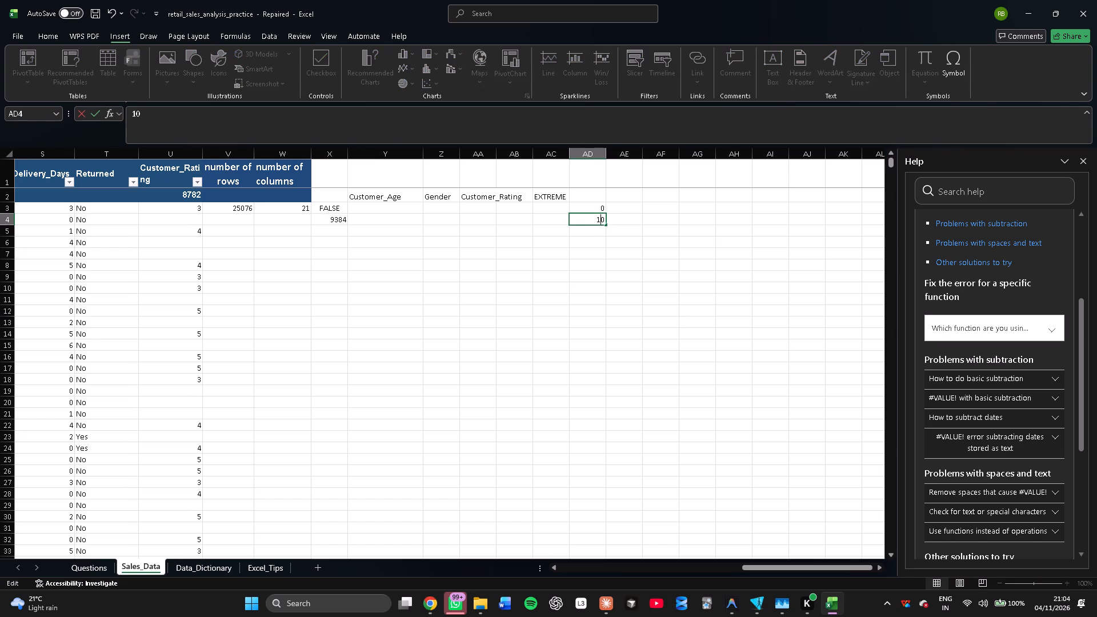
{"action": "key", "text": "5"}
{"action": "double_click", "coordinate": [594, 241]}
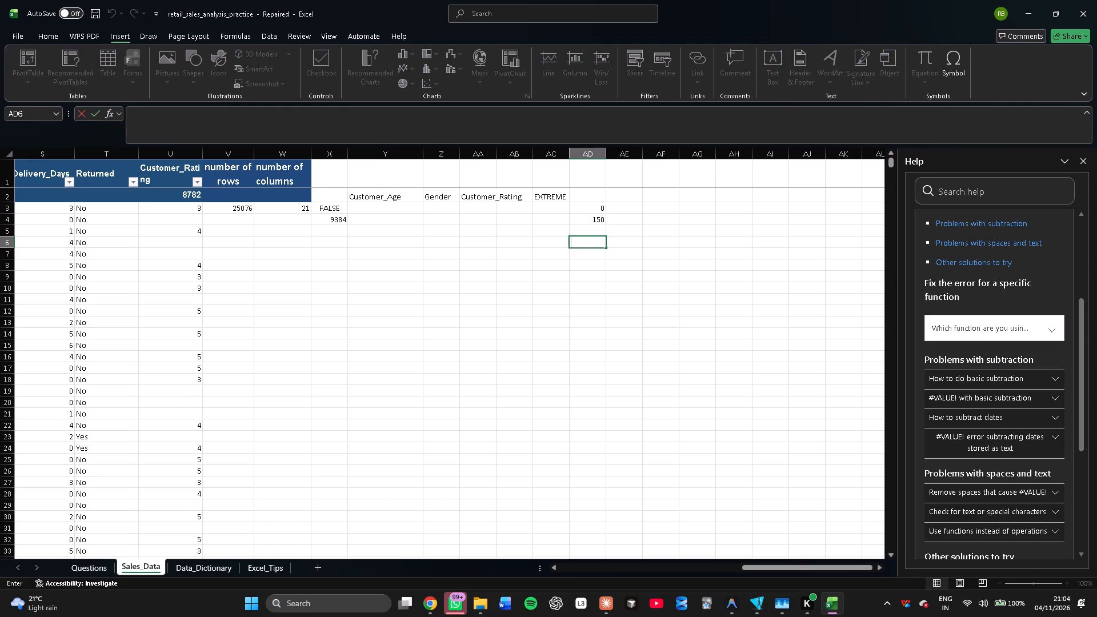
On the Questions sheet, enter YES in D6 as the answer to the impossible values and Quantity outliers question.
{"action": "left_click", "coordinate": [100, 567]}
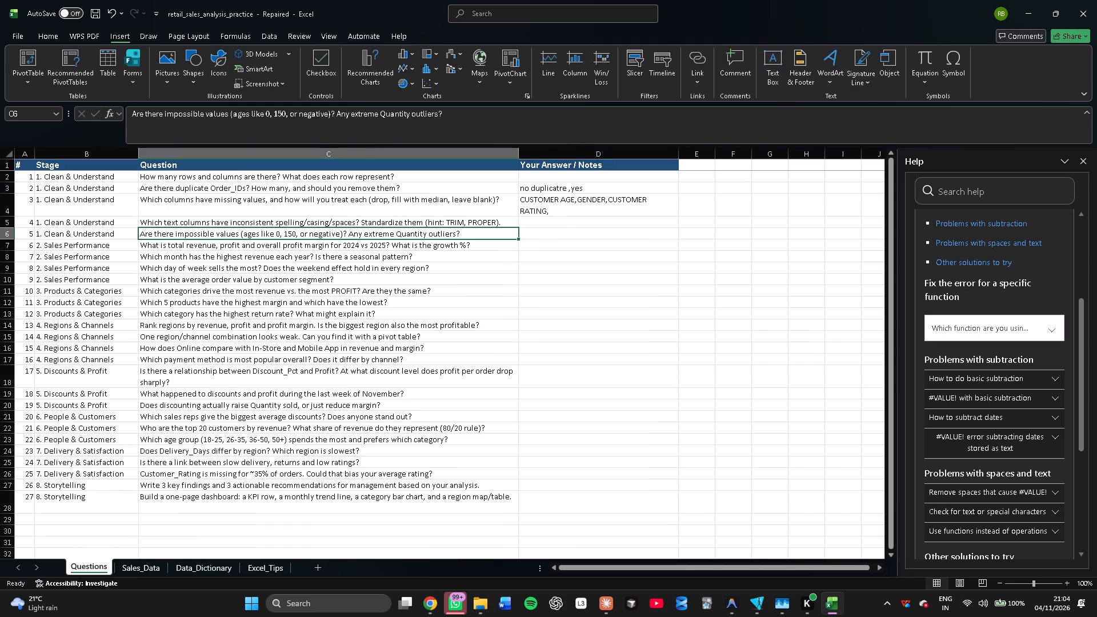
{"action": "left_click", "coordinate": [547, 235]}
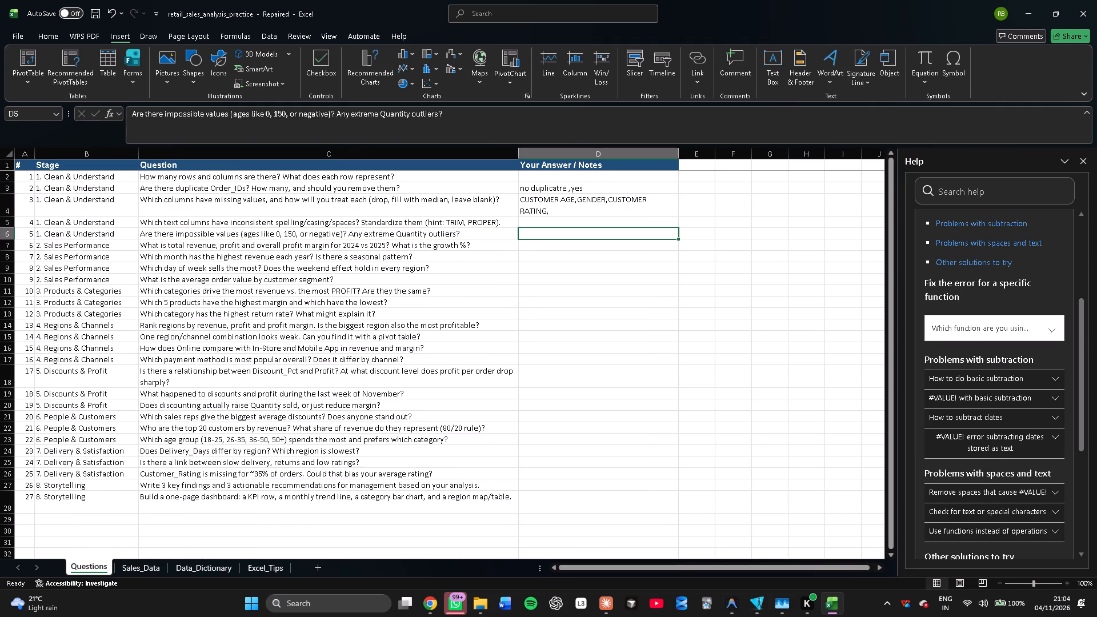
{"action": "double_click", "coordinate": [547, 235]}
{"action": "type", "text": "YES"}
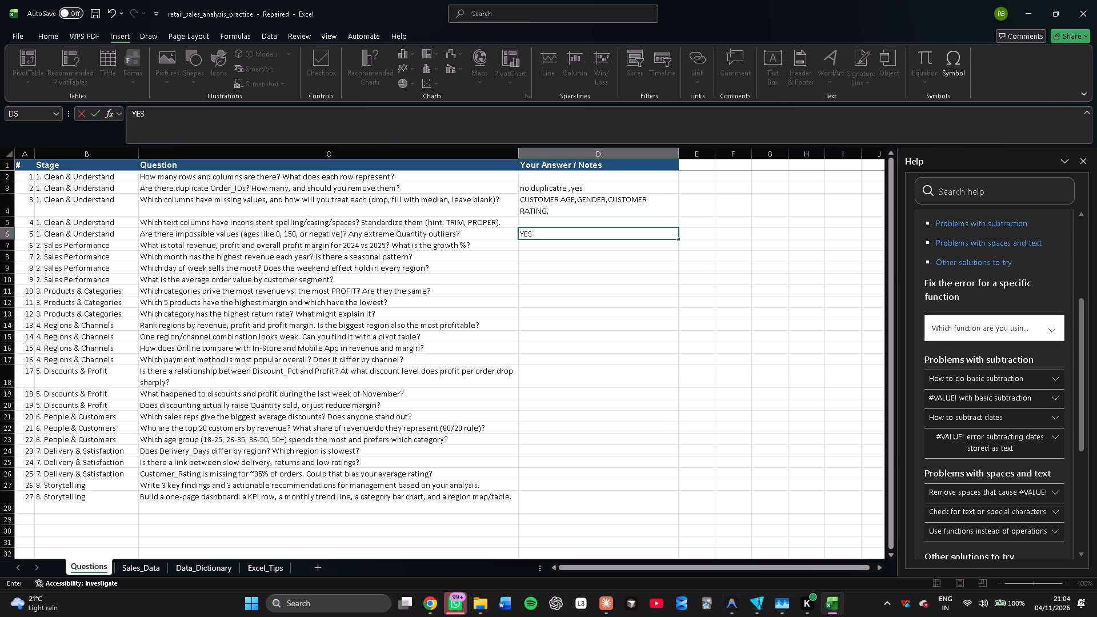
Return to Sales_Data and set the threshold in AD4 to 20.
{"action": "left_click", "coordinate": [140, 573]}
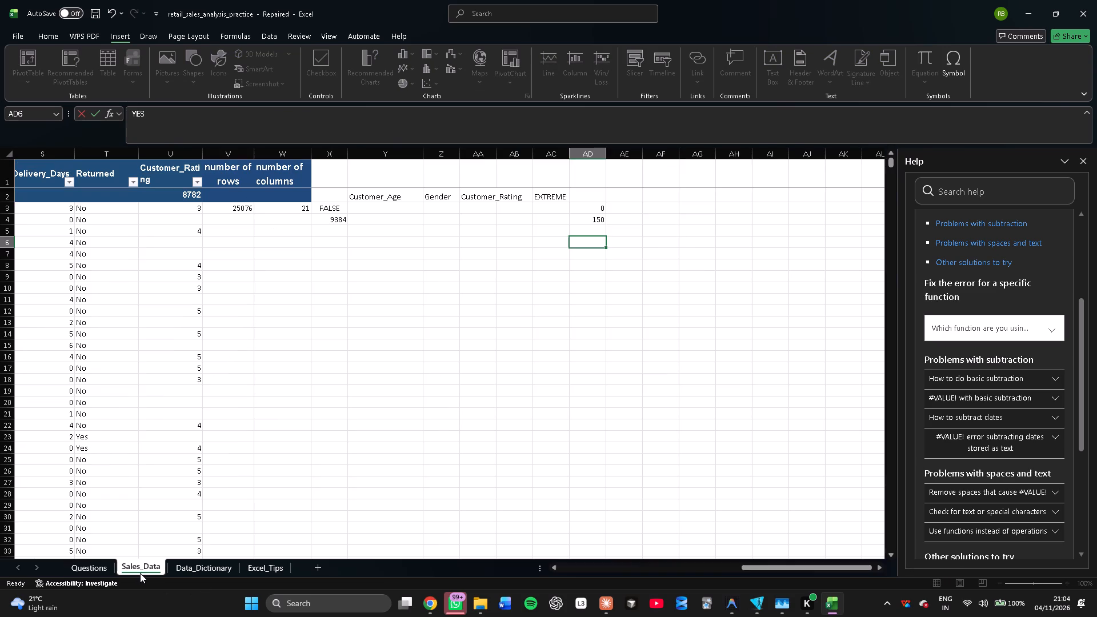
{"action": "left_click", "coordinate": [603, 223]}
{"action": "double_click", "coordinate": [603, 223]}
{"action": "key", "text": "BackSpace"}
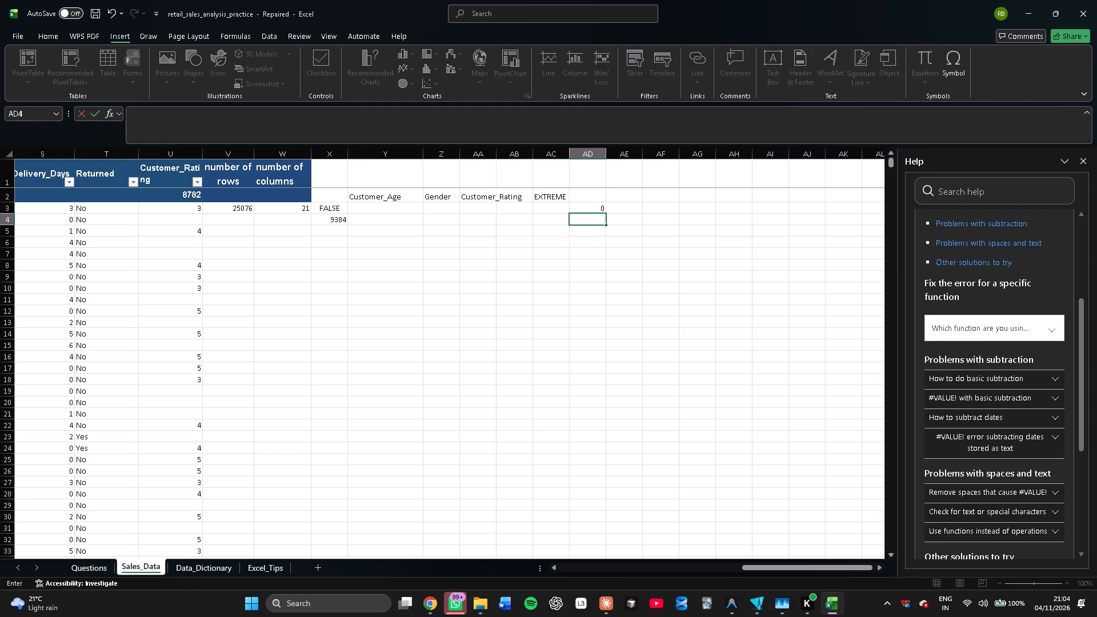
{"action": "type", "text": "20"}
{"action": "left_click", "coordinate": [603, 294]}
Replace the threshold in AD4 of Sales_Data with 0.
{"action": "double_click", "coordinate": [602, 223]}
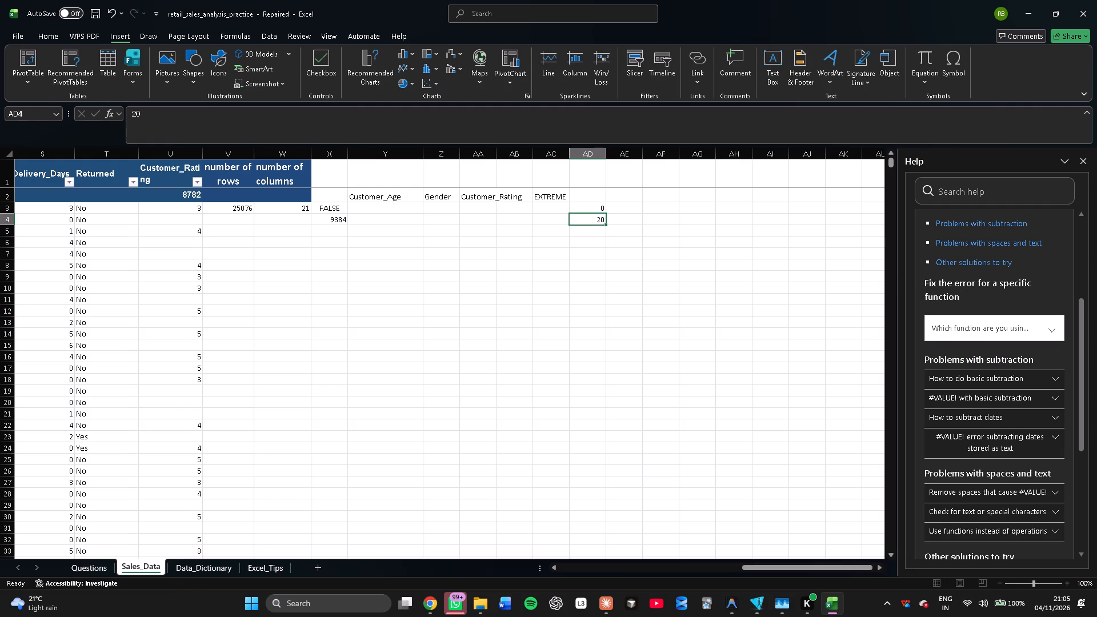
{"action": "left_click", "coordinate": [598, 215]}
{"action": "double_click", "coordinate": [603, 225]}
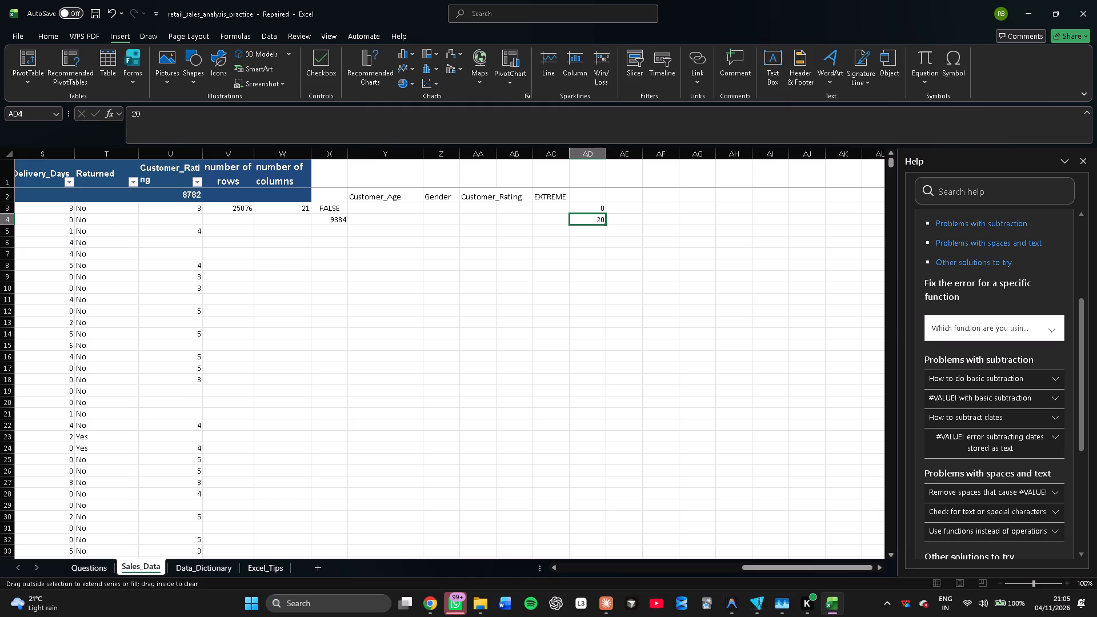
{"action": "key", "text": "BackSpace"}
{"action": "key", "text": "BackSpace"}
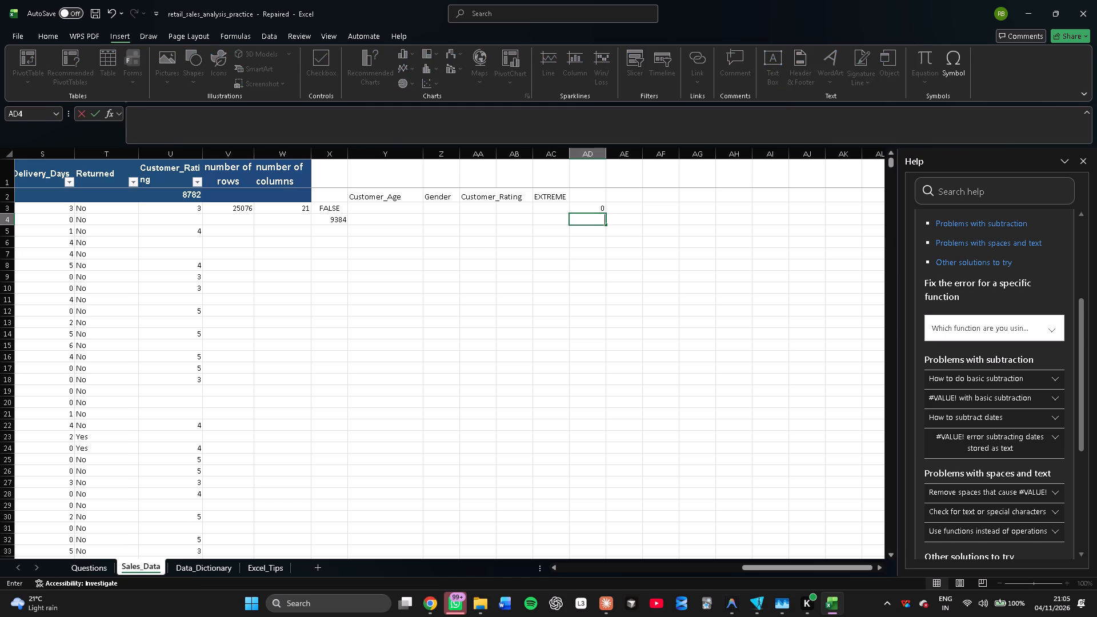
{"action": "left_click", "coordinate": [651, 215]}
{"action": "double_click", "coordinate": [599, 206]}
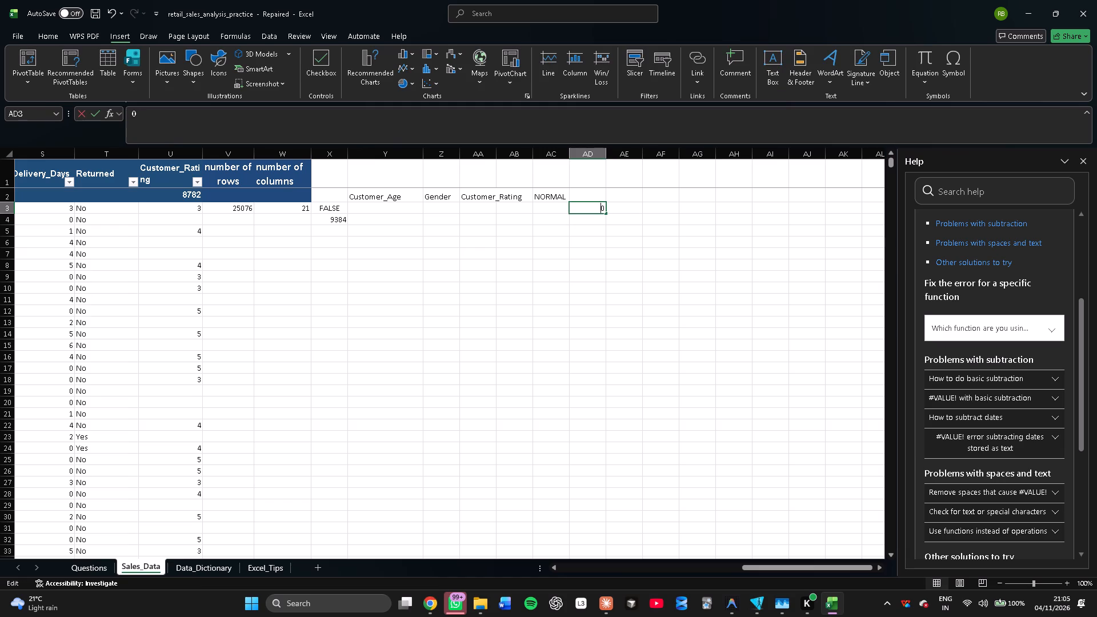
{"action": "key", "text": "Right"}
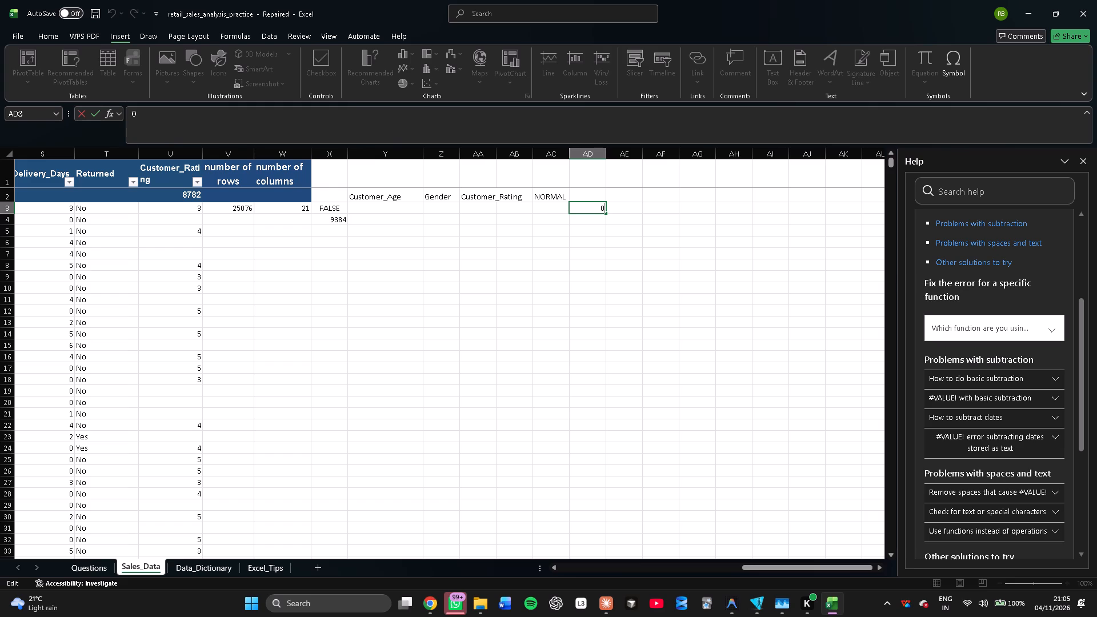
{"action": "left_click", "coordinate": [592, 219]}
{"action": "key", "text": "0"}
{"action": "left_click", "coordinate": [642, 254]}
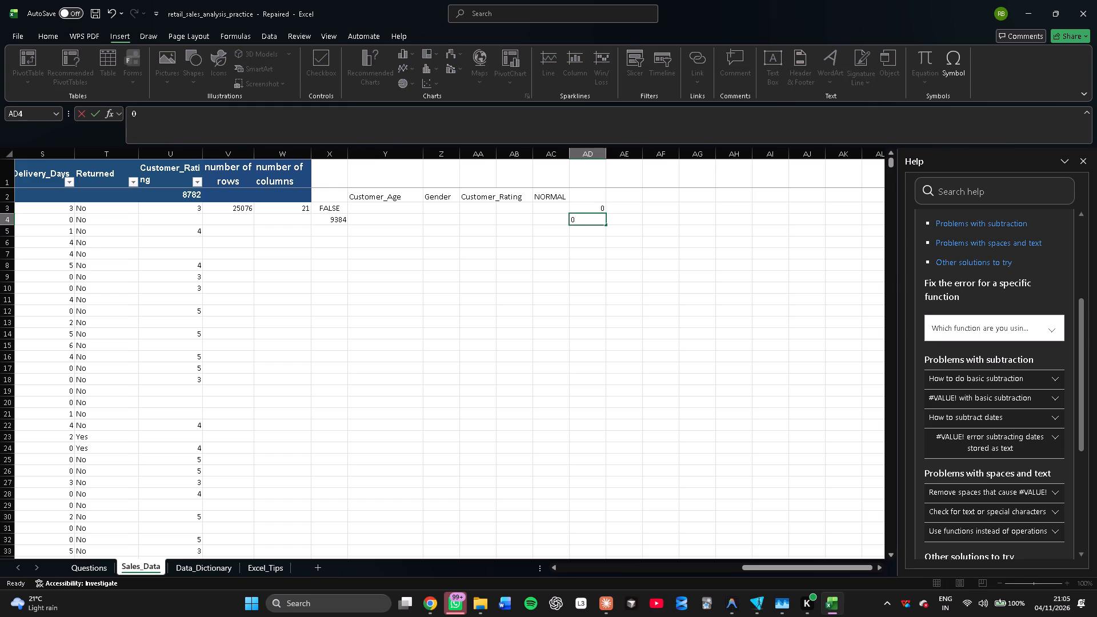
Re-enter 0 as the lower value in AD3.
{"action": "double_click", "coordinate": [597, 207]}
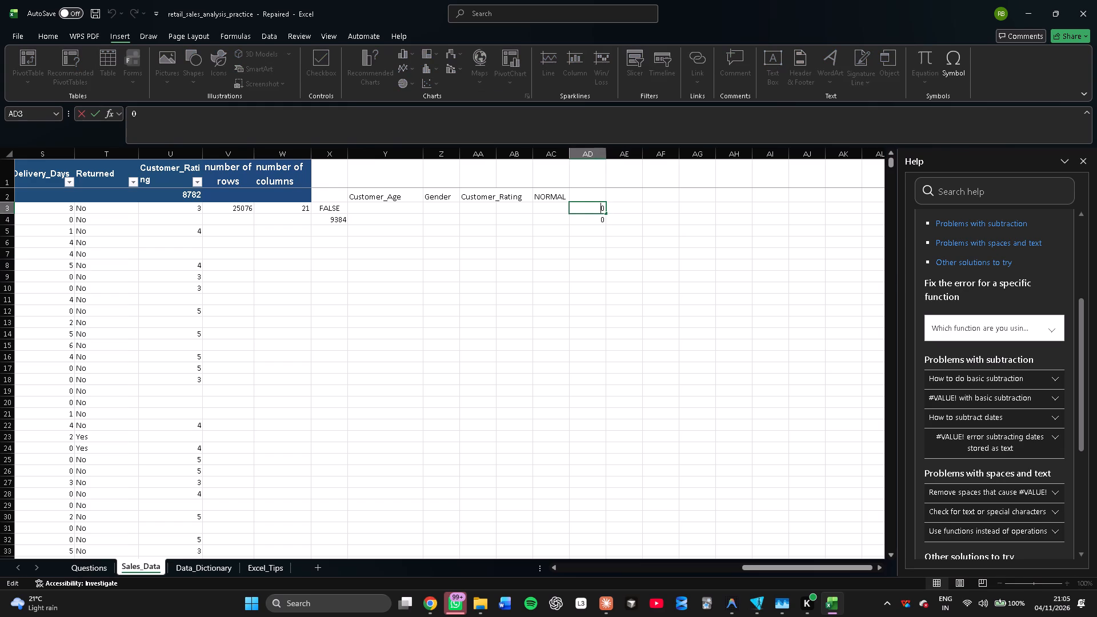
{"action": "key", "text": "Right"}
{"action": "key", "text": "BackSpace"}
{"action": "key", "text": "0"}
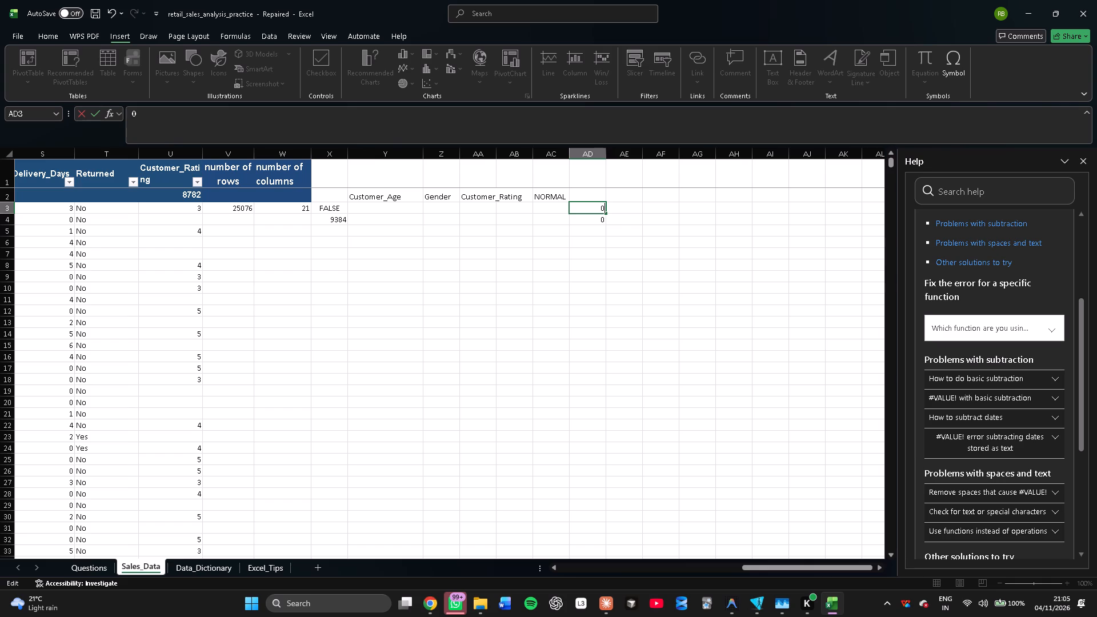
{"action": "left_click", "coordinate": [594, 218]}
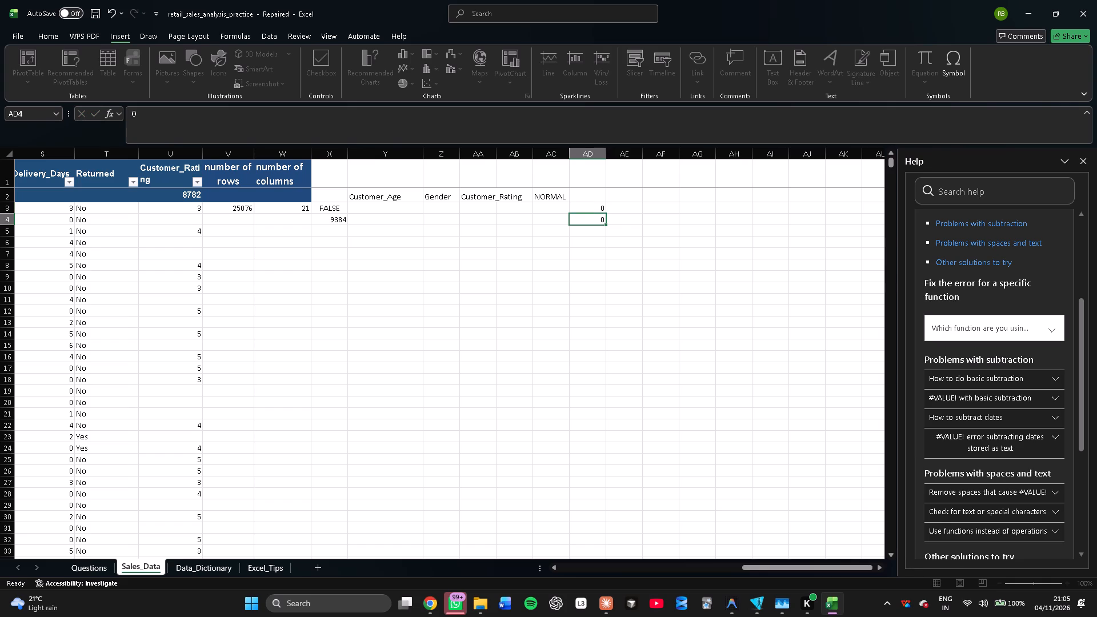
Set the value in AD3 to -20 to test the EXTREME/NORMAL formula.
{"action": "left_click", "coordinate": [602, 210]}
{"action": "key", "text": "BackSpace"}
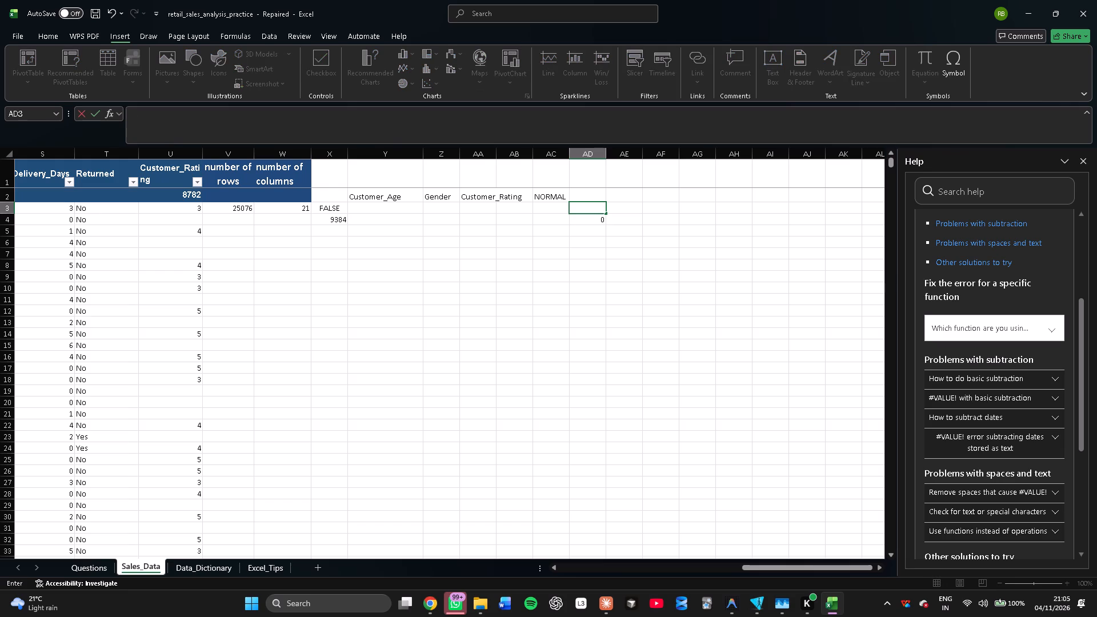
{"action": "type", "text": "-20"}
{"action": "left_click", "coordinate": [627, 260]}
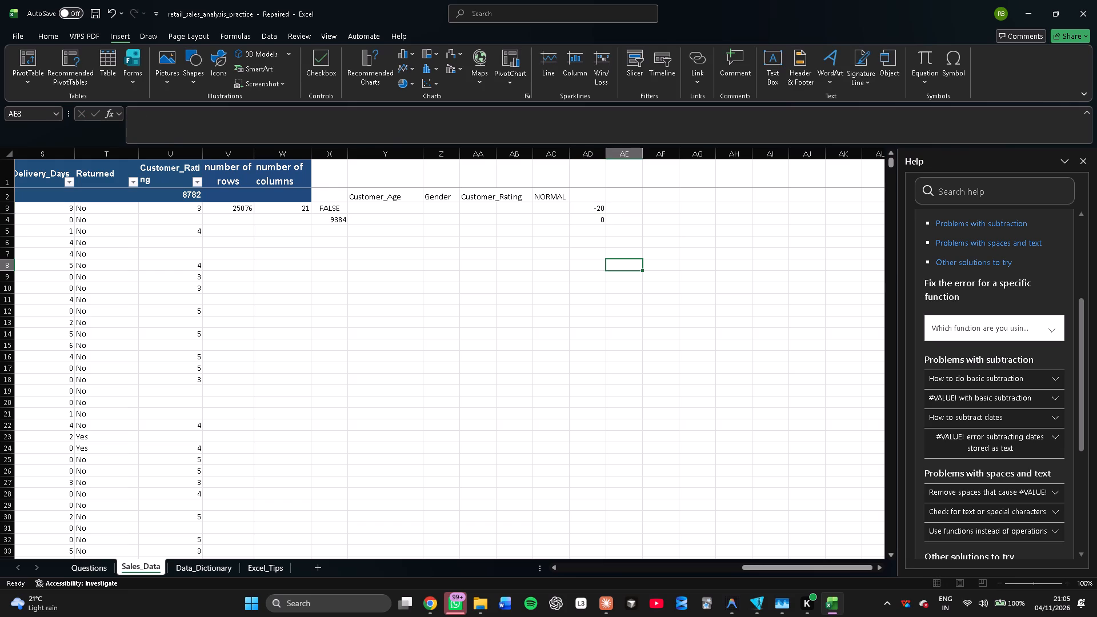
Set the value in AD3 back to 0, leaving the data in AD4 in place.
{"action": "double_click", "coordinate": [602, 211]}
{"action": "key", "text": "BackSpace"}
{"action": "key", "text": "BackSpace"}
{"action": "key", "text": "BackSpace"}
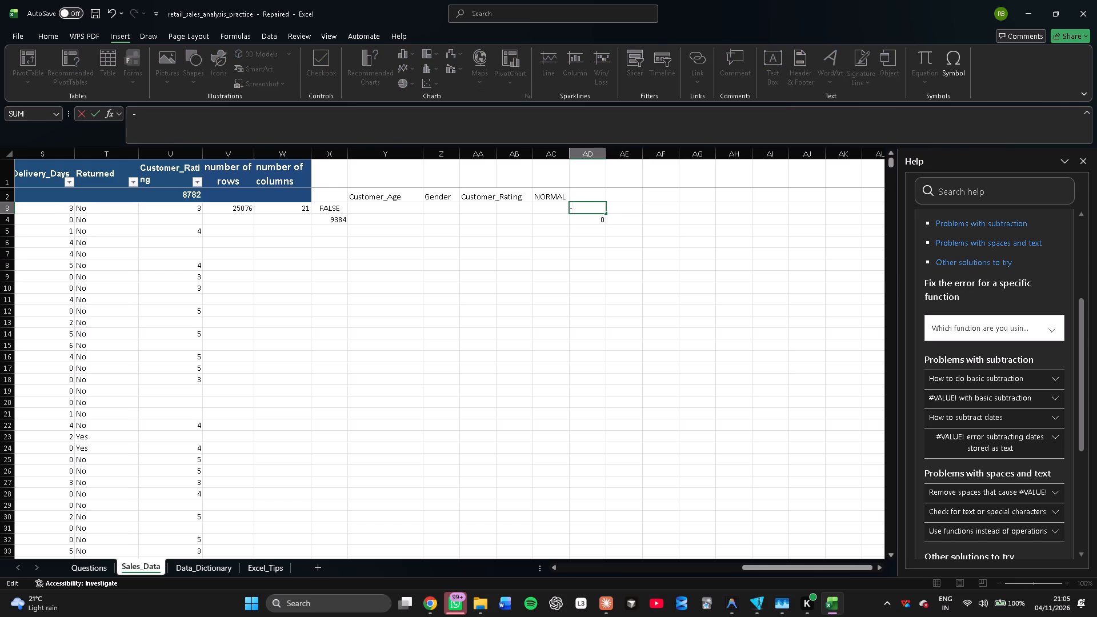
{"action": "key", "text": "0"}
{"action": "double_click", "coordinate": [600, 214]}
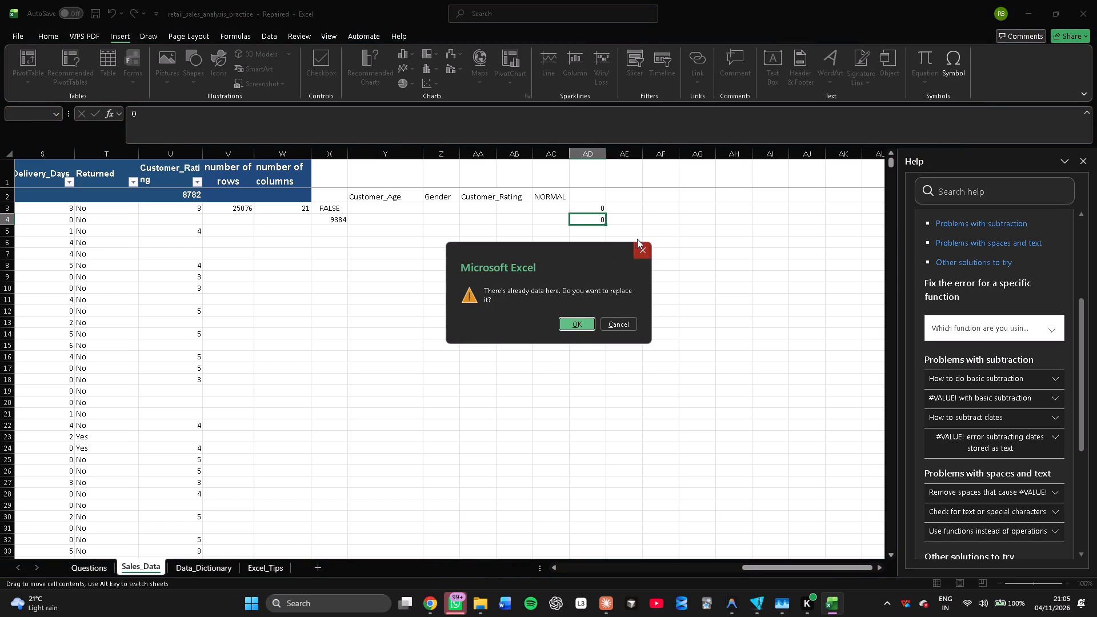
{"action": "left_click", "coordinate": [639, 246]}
Set the threshold in AD4 to 150.
{"action": "left_click", "coordinate": [599, 225]}
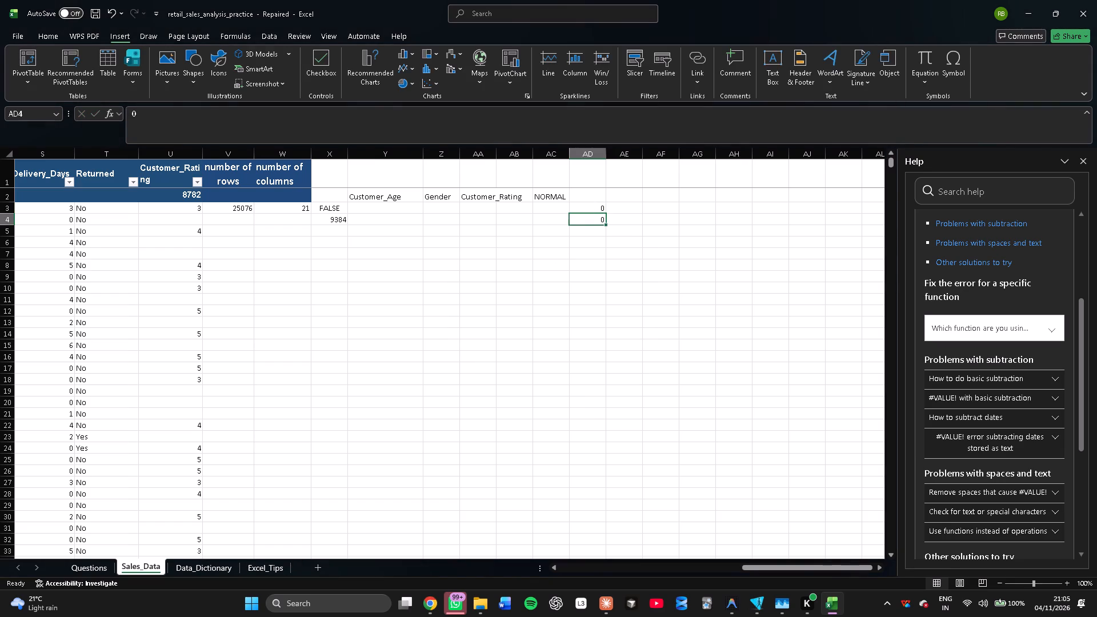
{"action": "double_click", "coordinate": [599, 225]}
{"action": "double_click", "coordinate": [600, 219]}
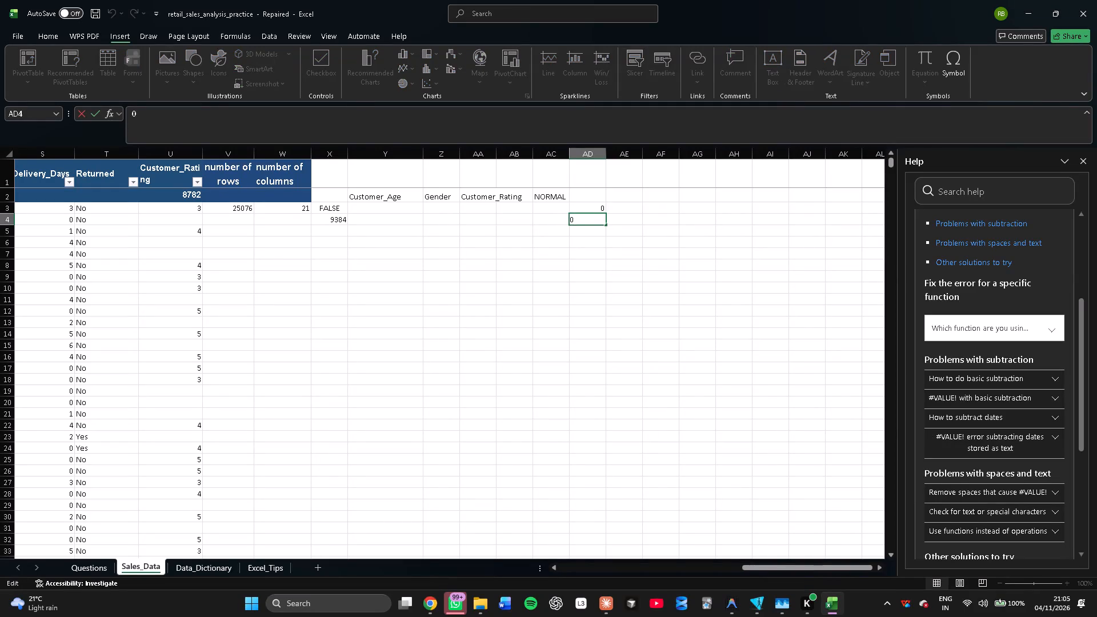
{"action": "key", "text": "BackSpace"}
{"action": "type", "text": "150"}
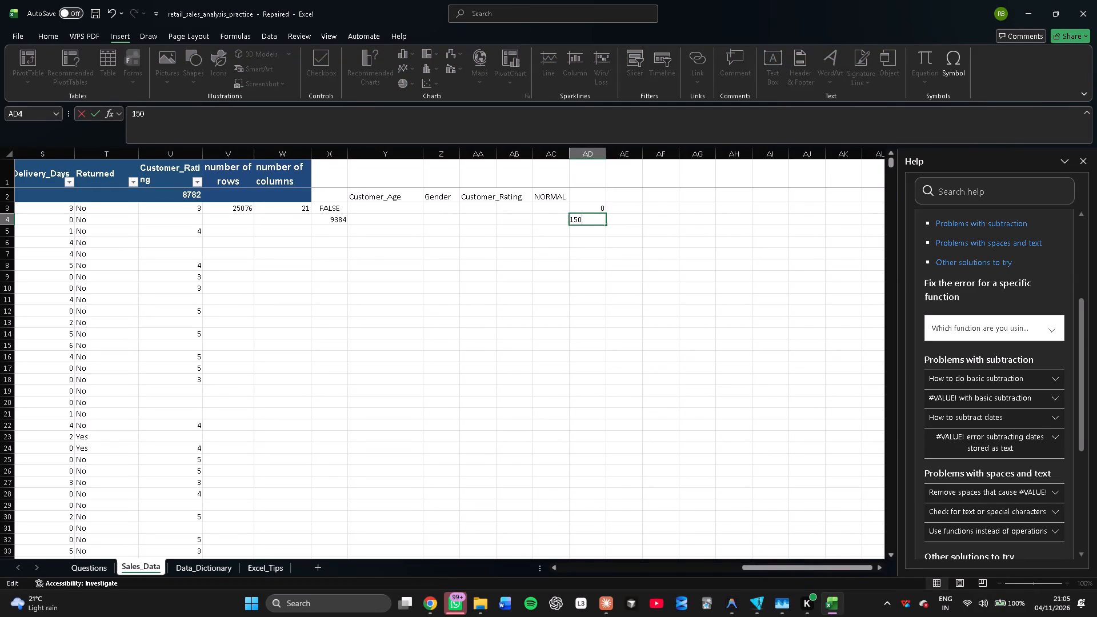
{"action": "left_click", "coordinate": [663, 293]}
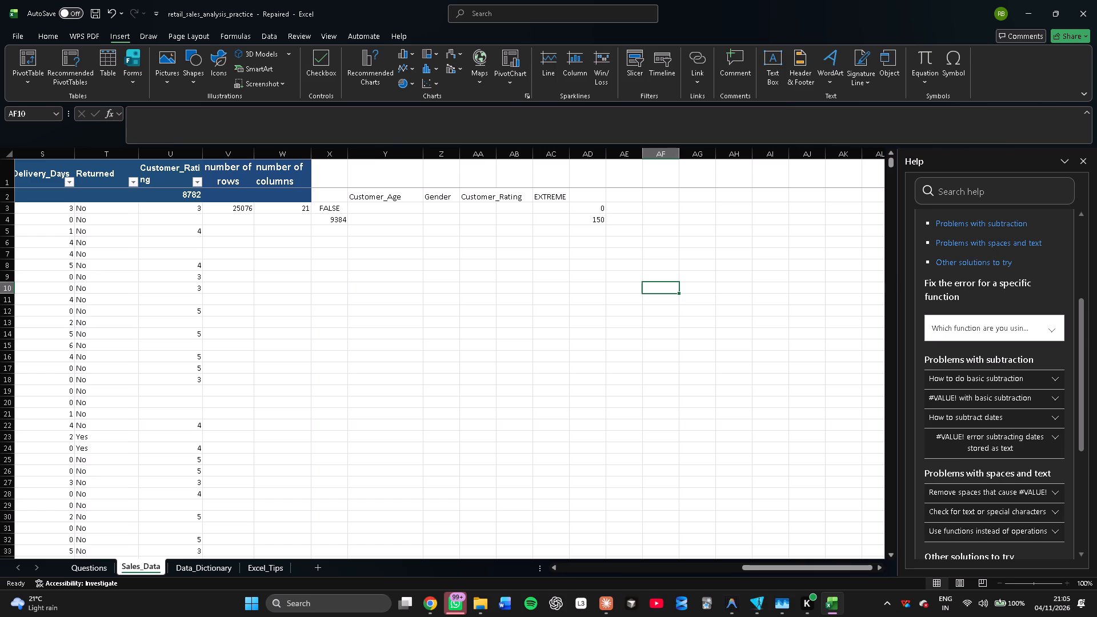
Examine the order and customer columns at the start of the Sales_Data table.
{"action": "scroll", "coordinate": [458, 379], "scroll_direction": "right", "scroll_amount": 3}
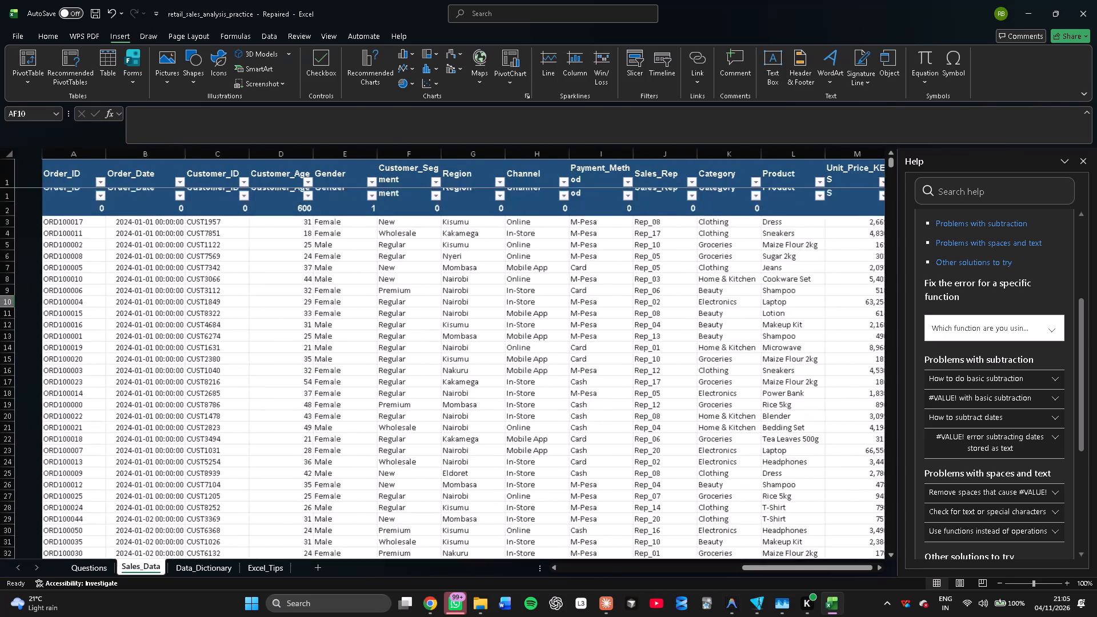
{"action": "scroll", "coordinate": [458, 379], "scroll_direction": "right", "scroll_amount": 1}
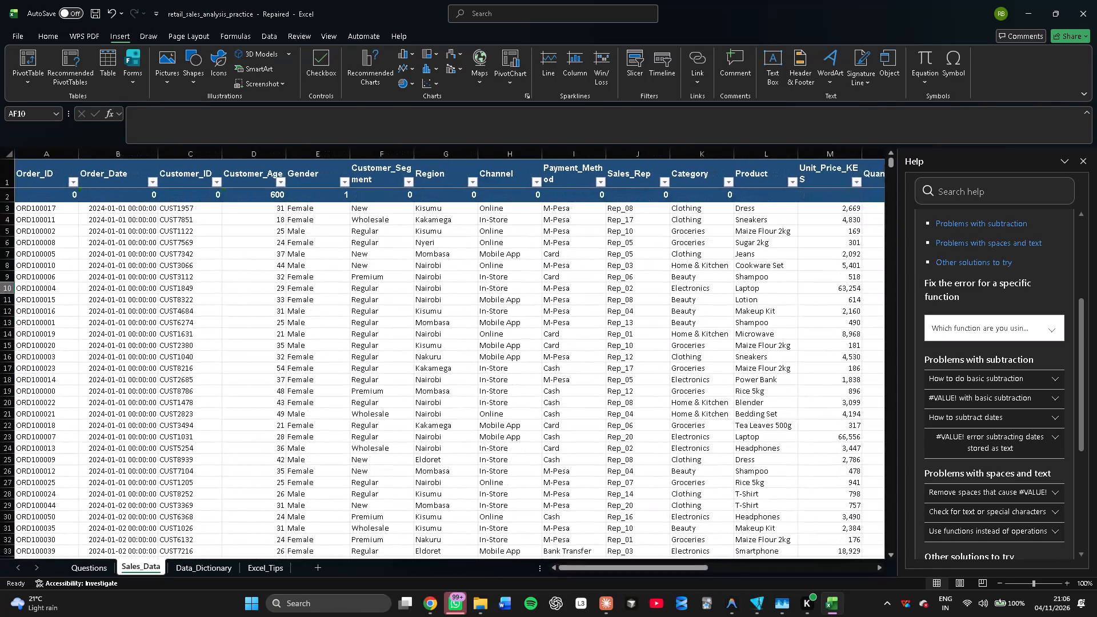